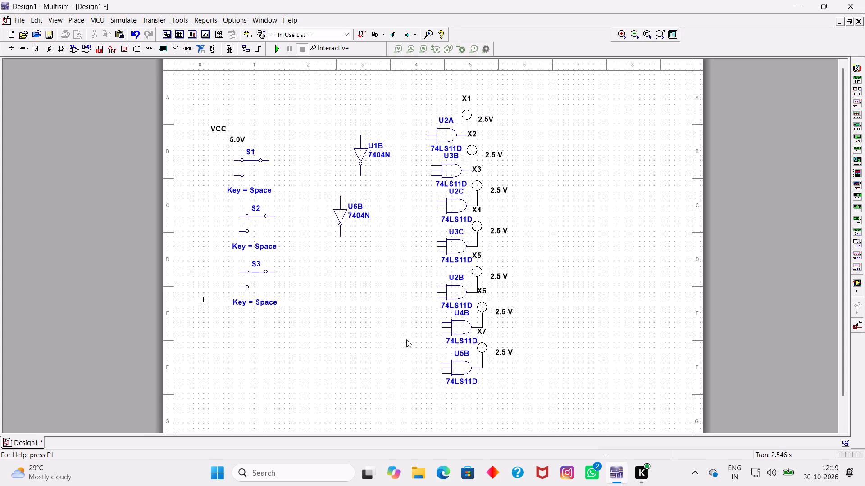
# Rotate the two 7404N inverters U6B and U1B to horizontal, with their outputs facing the AND gates.
pyautogui.click(340, 214)
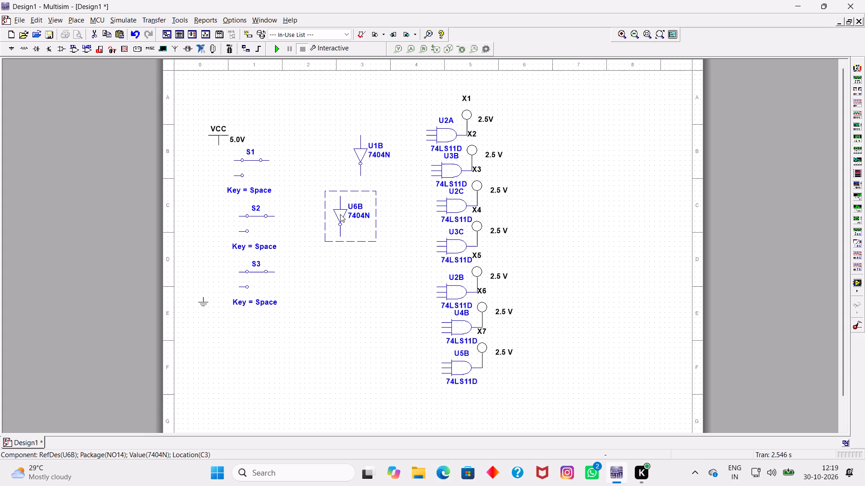
pyautogui.hotkey('ctrl', 'r')
pyautogui.hotkey('ctrl', 'r')
pyautogui.hotkey('ctrl', 'r')
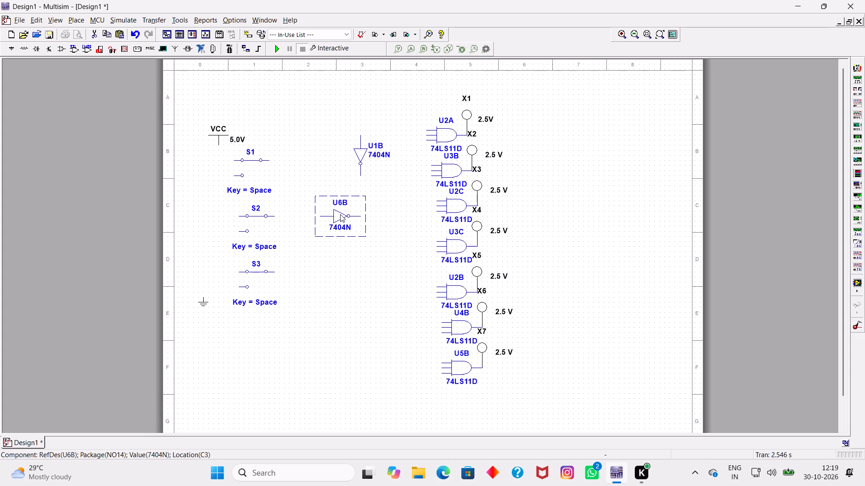
pyautogui.keyDown('ctrl'); pyautogui.click(362, 156); pyautogui.keyUp('ctrl')
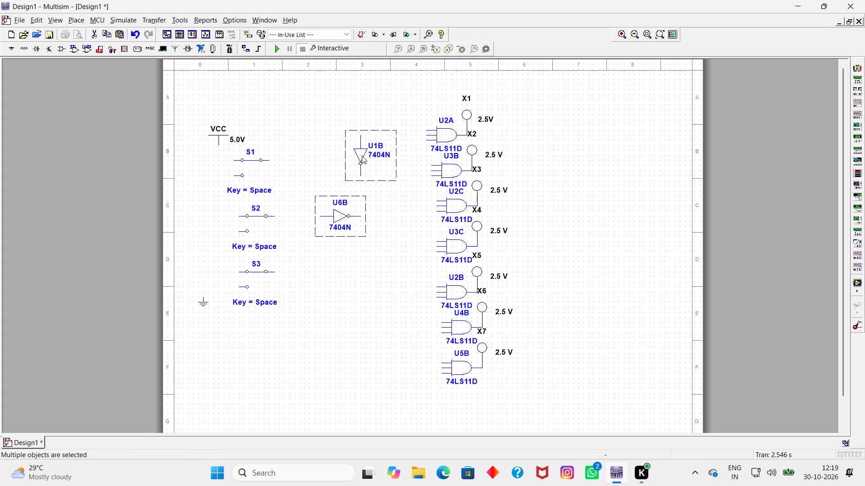
pyautogui.click(362, 156)
pyautogui.moveTo(362, 156); pyautogui.dragTo(331, 158)
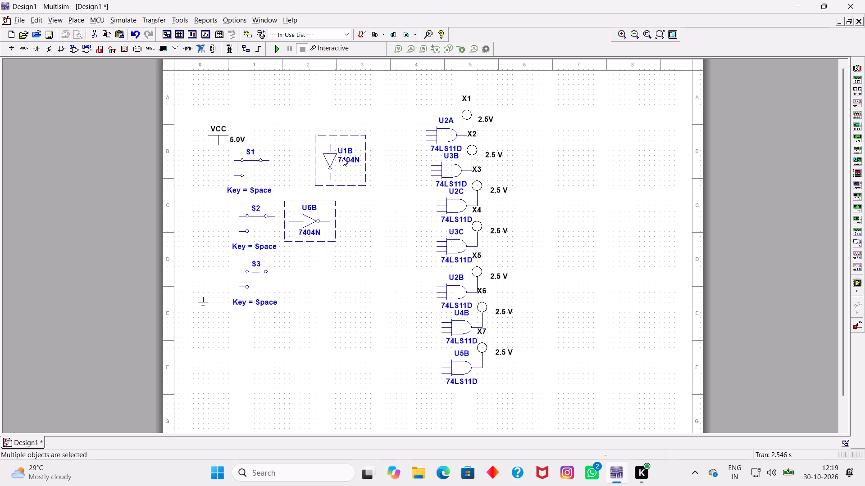
pyautogui.moveTo(343, 158); pyautogui.dragTo(360, 158)
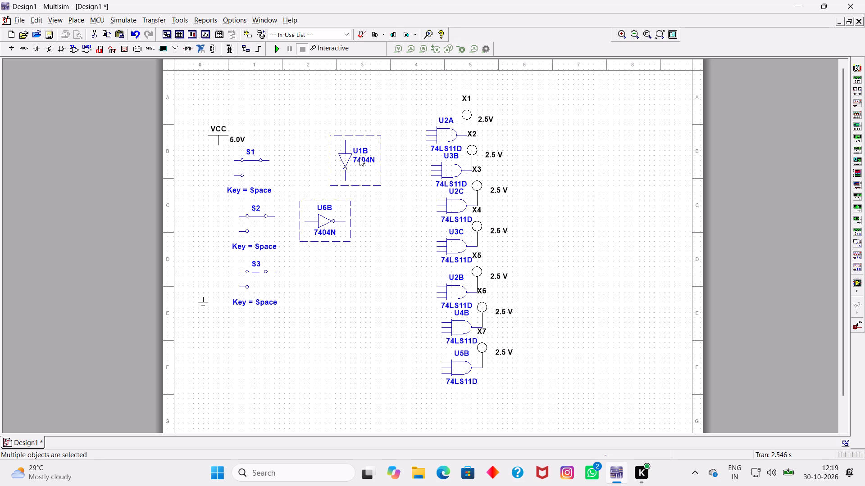
pyautogui.keyDown('ctrl'); pyautogui.click(262, 171); pyautogui.keyUp('ctrl')
pyautogui.click(305, 121)
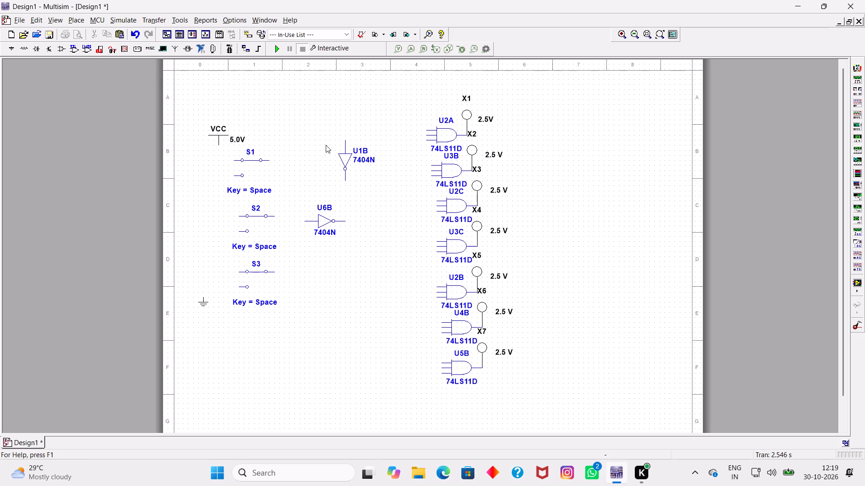
pyautogui.click(347, 158)
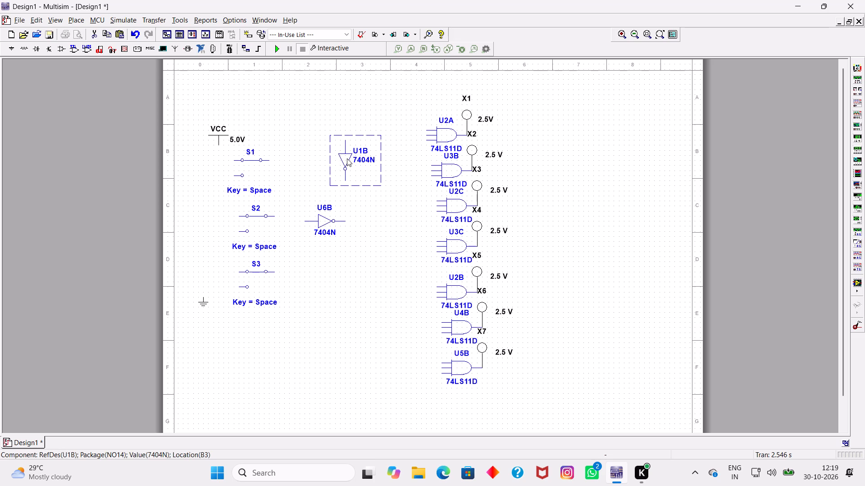
pyautogui.hotkey('ctrl', 'r')
pyautogui.hotkey('ctrl', 'r')
pyautogui.hotkey('ctrl', 'r')
# Reposition inverters U1B and U6B between the switches and the AND gates, with U1B above U6B and a wide gap between them.
pyautogui.moveTo(347, 158); pyautogui.dragTo(342, 158)
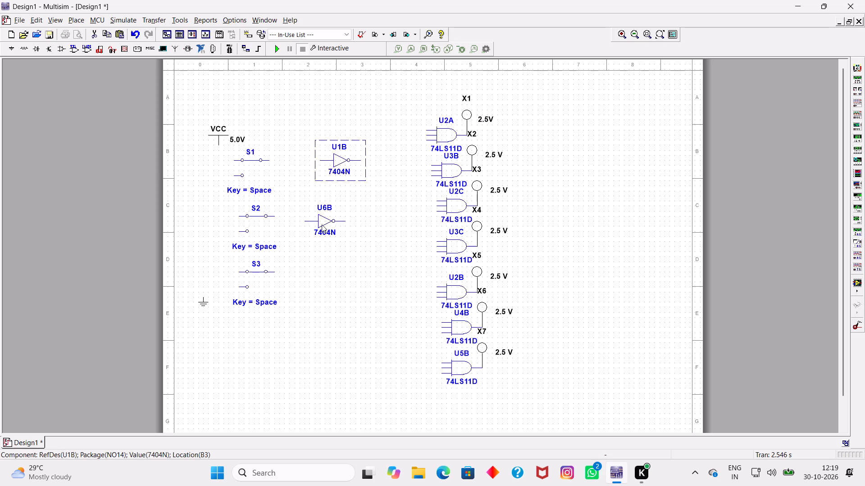
pyautogui.moveTo(321, 223); pyautogui.dragTo(334, 252)
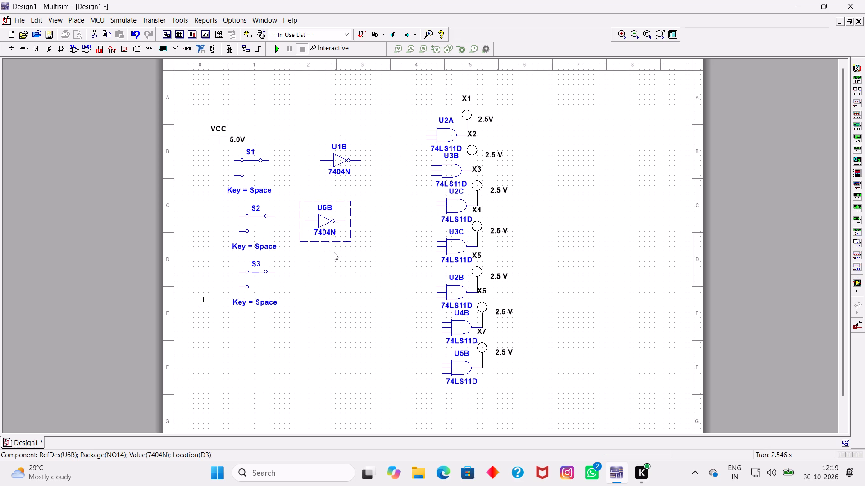
pyautogui.moveTo(337, 156); pyautogui.dragTo(344, 175)
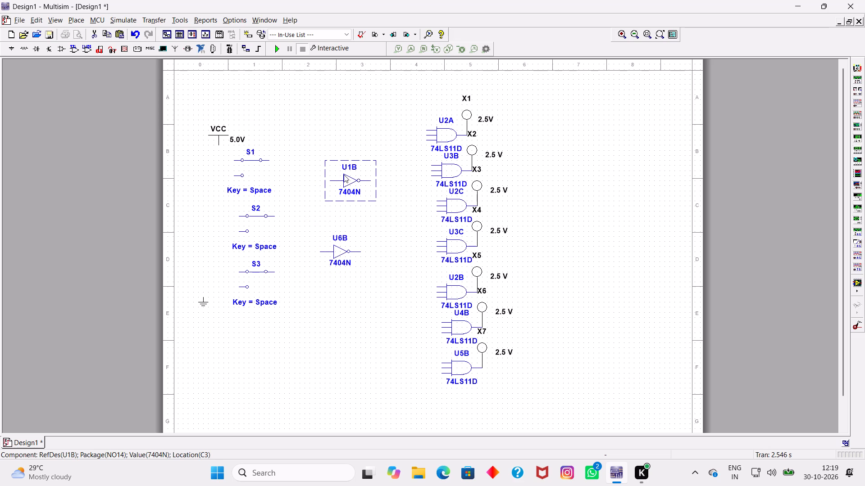
# Delete the 74LS11D AND gates U2A, U2C, U2B and U5B.
pyautogui.click(439, 134)
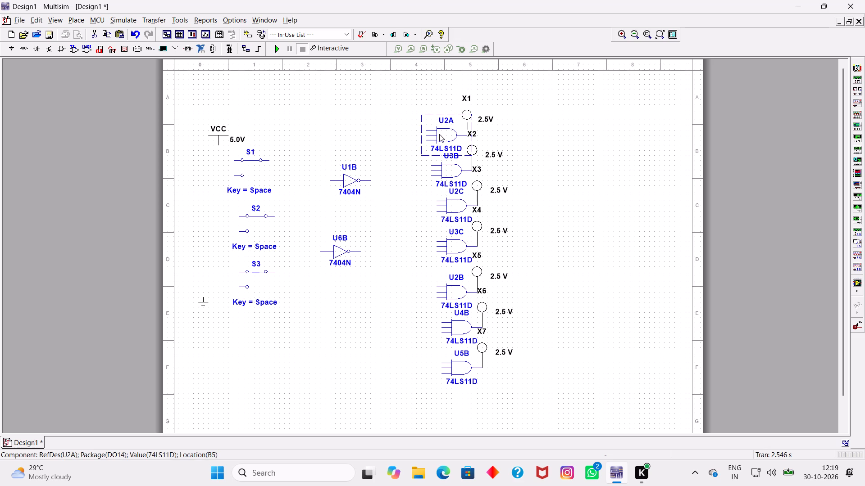
pyautogui.keyDown('ctrl'); pyautogui.click(454, 207); pyautogui.keyUp('ctrl')
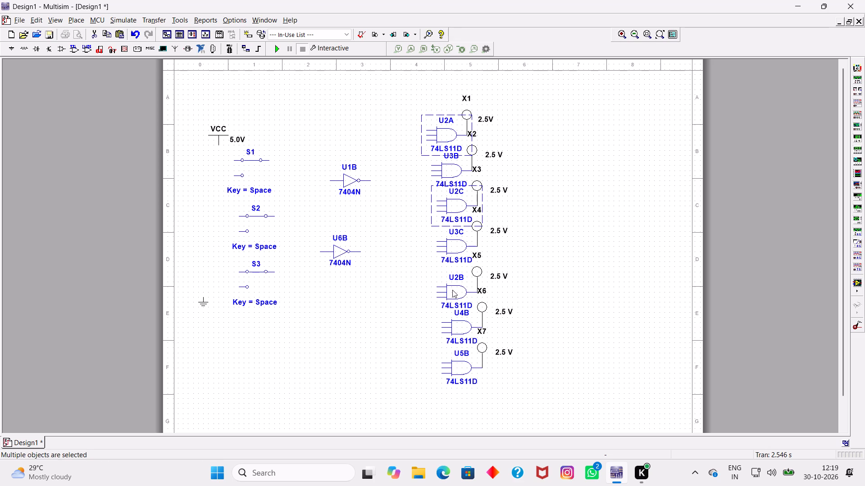
pyautogui.keyDown('ctrl'); pyautogui.click(452, 290); pyautogui.keyUp('ctrl')
pyautogui.keyDown('ctrl'); pyautogui.click(458, 363); pyautogui.keyUp('ctrl')
pyautogui.press('Delete')
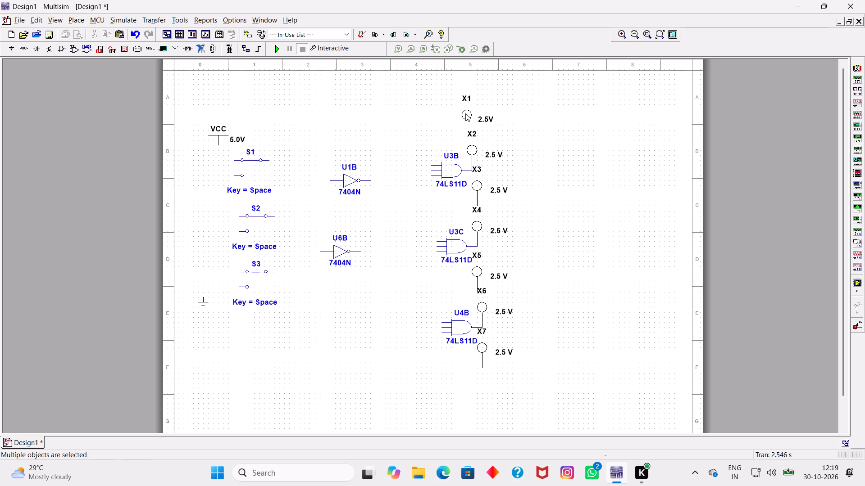
# Delete the unconnected probes X1, X3, X5 and X7.
pyautogui.click(465, 113)
pyautogui.keyDown('ctrl'); pyautogui.click(475, 186); pyautogui.keyUp('ctrl')
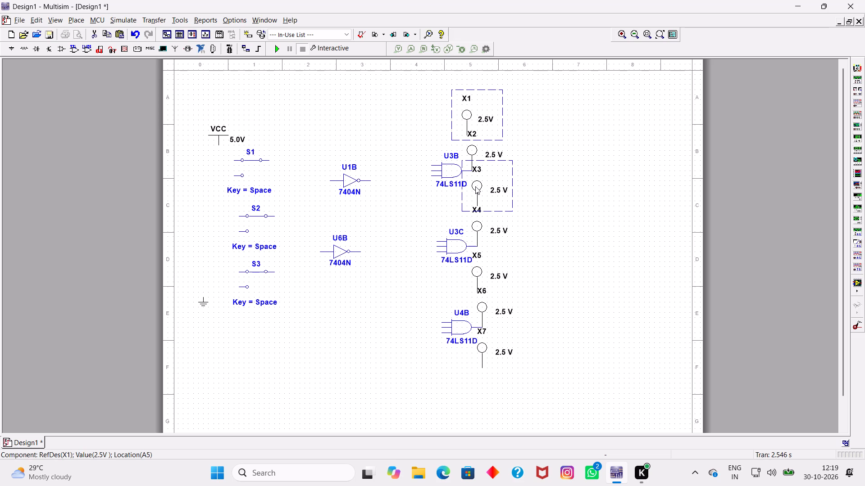
pyautogui.keyDown('ctrl'); pyautogui.moveTo(476, 279); pyautogui.dragTo(482, 365); pyautogui.keyUp('ctrl')
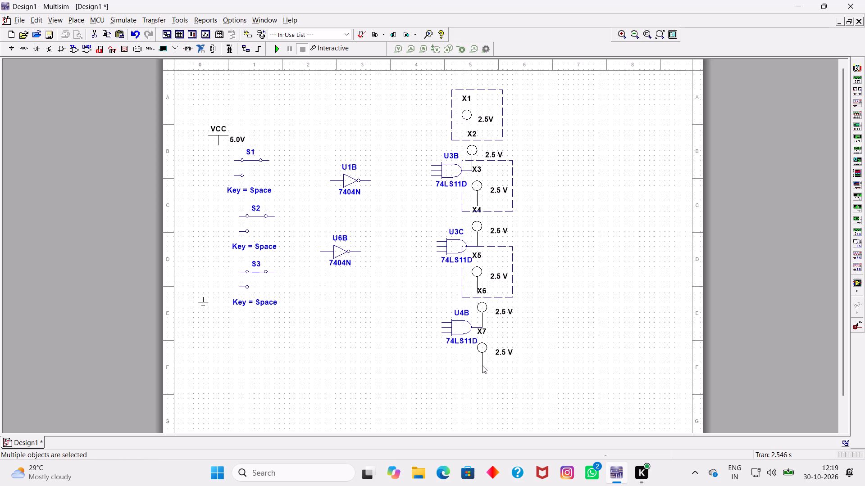
pyautogui.keyDown('ctrl'); pyautogui.moveTo(482, 365); pyautogui.dragTo(483, 350); pyautogui.keyUp('ctrl')
pyautogui.keyDown('ctrl'); pyautogui.click(483, 350); pyautogui.keyUp('ctrl')
pyautogui.press('Delete')
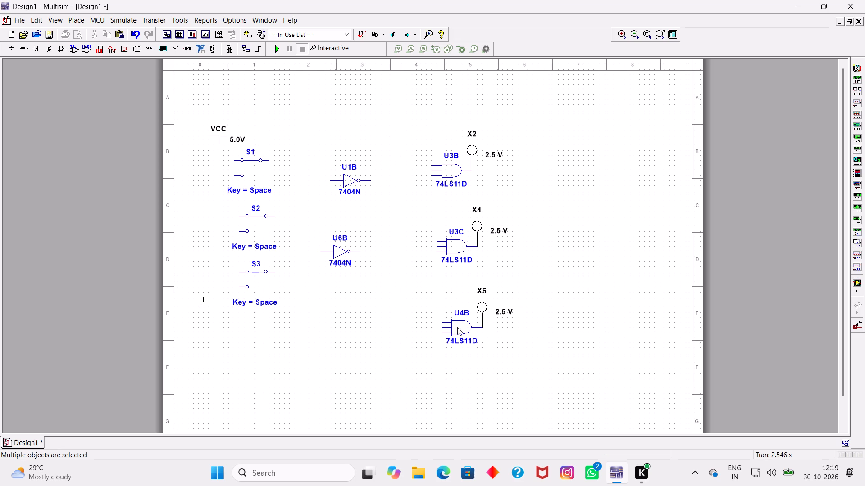
# Move AND gates U3B and U3C into one column, U3C directly below U3B, with probes X2 and X4 just above their outputs.
pyautogui.moveTo(473, 151); pyautogui.dragTo(472, 130)
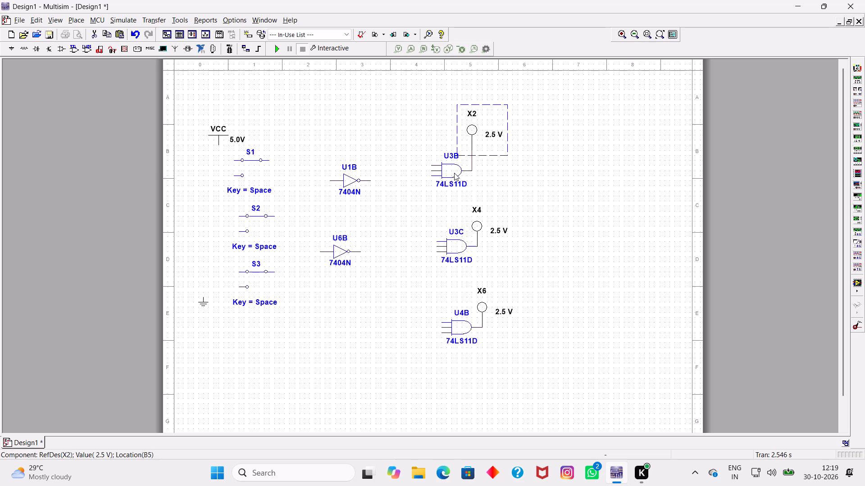
pyautogui.moveTo(454, 173); pyautogui.dragTo(451, 158)
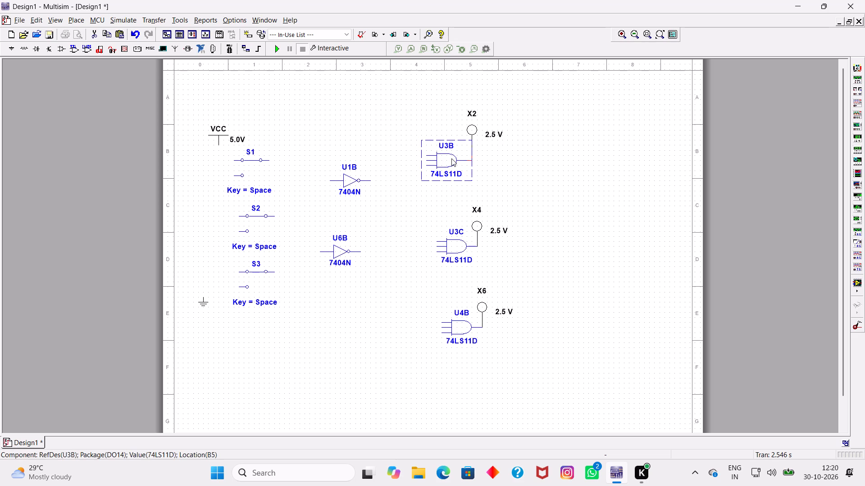
pyautogui.moveTo(457, 244); pyautogui.dragTo(450, 229)
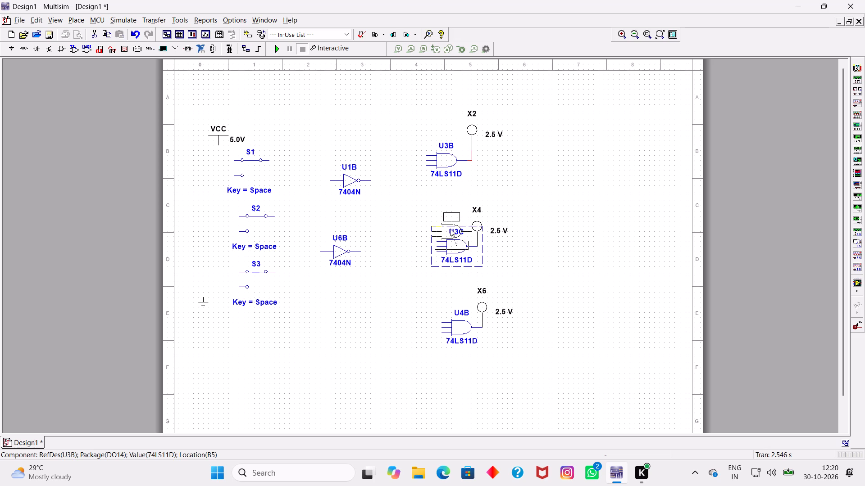
pyautogui.moveTo(450, 229); pyautogui.dragTo(447, 207)
pyautogui.moveTo(476, 224); pyautogui.dragTo(473, 214)
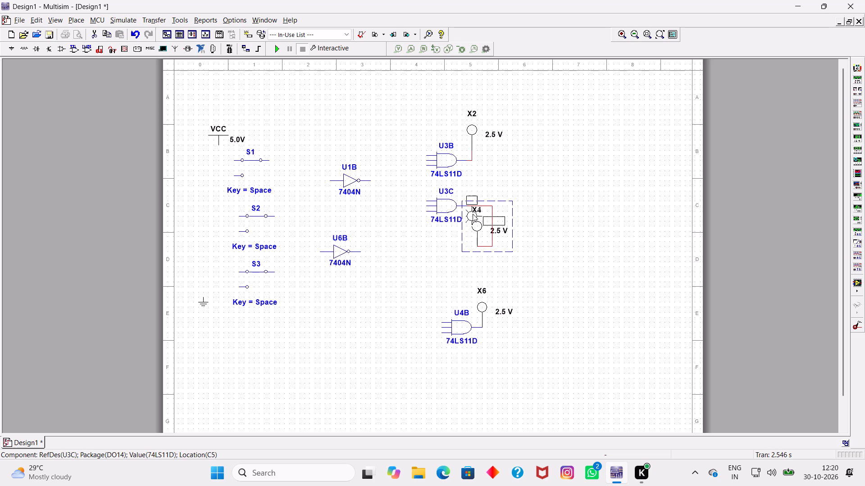
pyautogui.moveTo(473, 214); pyautogui.dragTo(476, 183)
pyautogui.moveTo(476, 183); pyautogui.dragTo(475, 191)
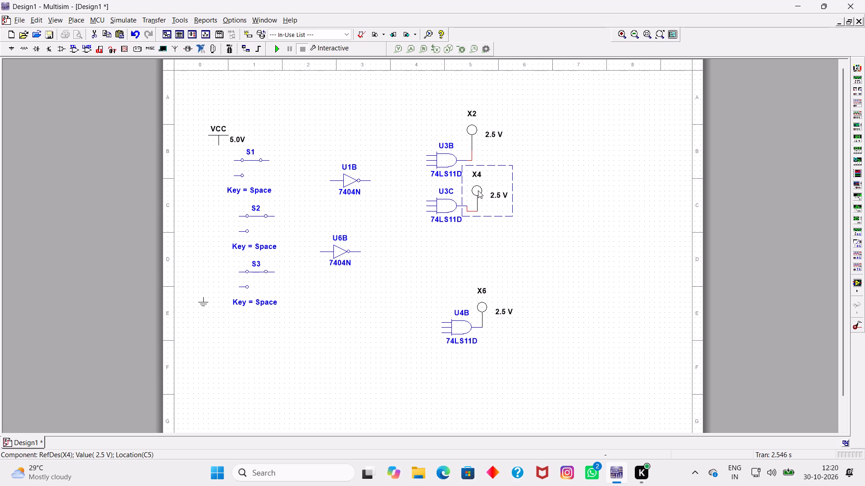
pyautogui.moveTo(478, 190); pyautogui.dragTo(479, 180)
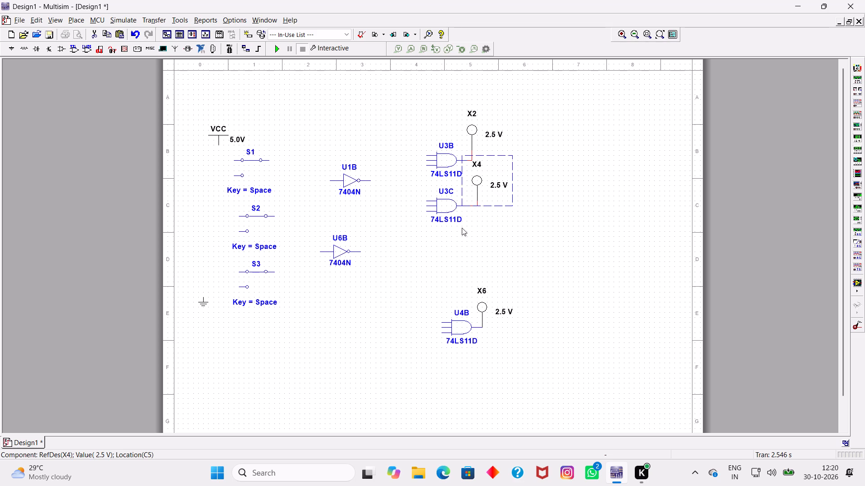
# Move AND gate U4B directly below U3C and place its probe X6 in line under X4.
pyautogui.click(453, 246)
pyautogui.moveTo(458, 326); pyautogui.dragTo(458, 314)
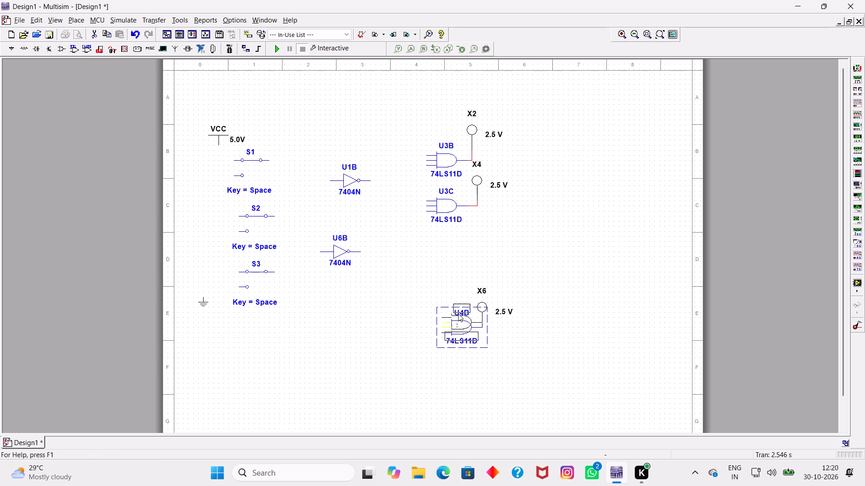
pyautogui.moveTo(458, 314); pyautogui.dragTo(441, 247)
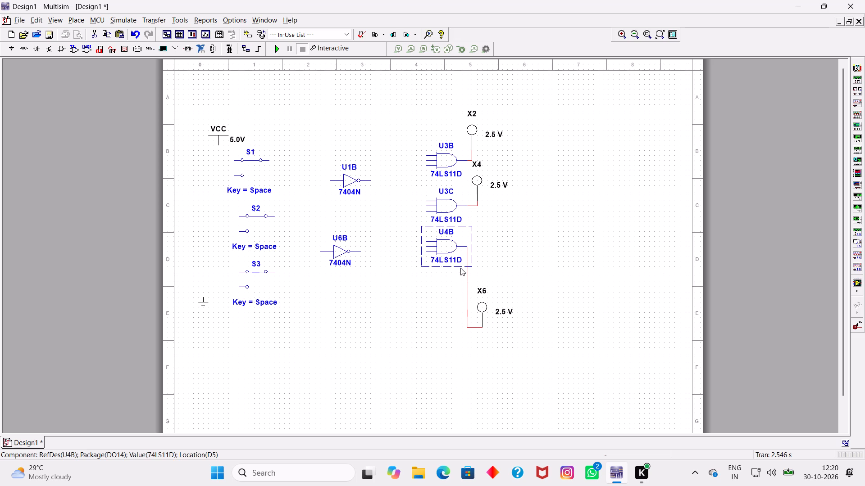
pyautogui.moveTo(482, 309); pyautogui.dragTo(472, 227)
pyautogui.click(472, 227)
pyautogui.moveTo(472, 227); pyautogui.dragTo(477, 227)
pyautogui.click(515, 101)
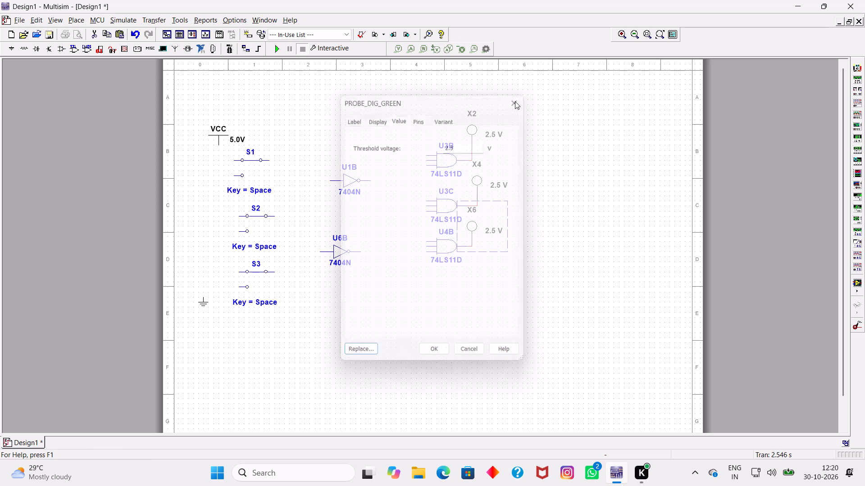
pyautogui.click(473, 224)
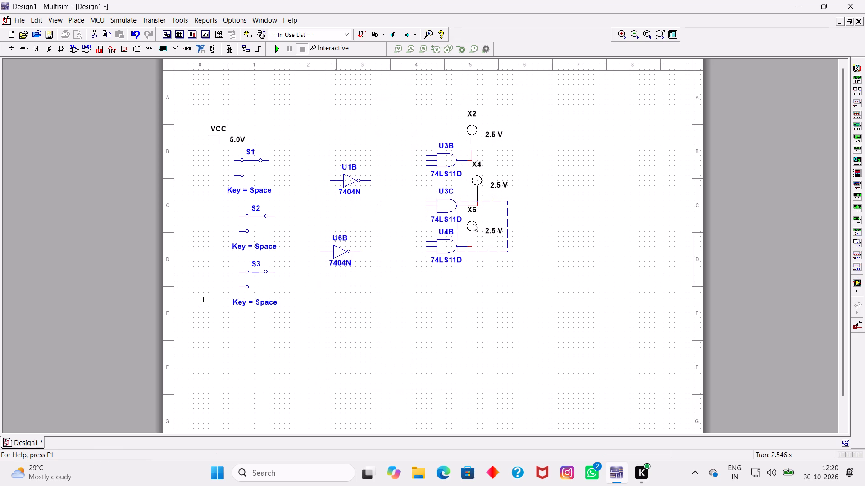
pyautogui.click(551, 195)
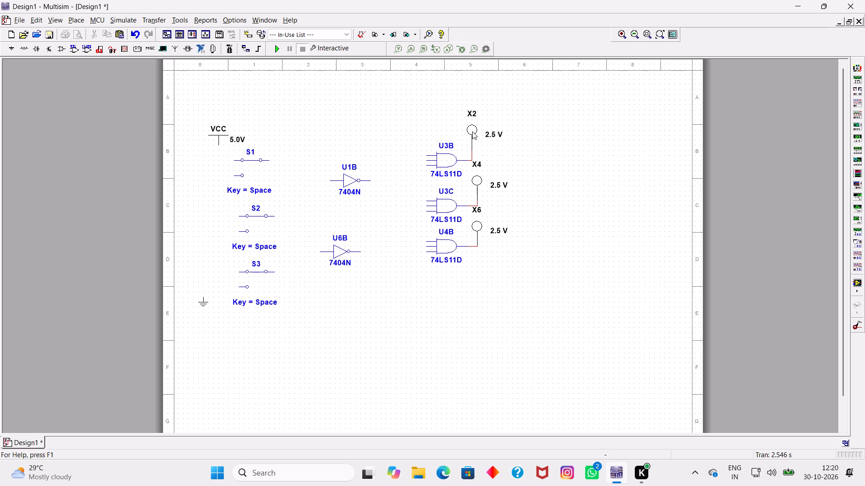
# Align probe X2 vertically with probes X4 and X6.
pyautogui.moveTo(472, 131); pyautogui.dragTo(477, 139)
pyautogui.click(553, 162)
# Place a copy of AND gate U4B directly below it in the gate column.
pyautogui.click(446, 246)
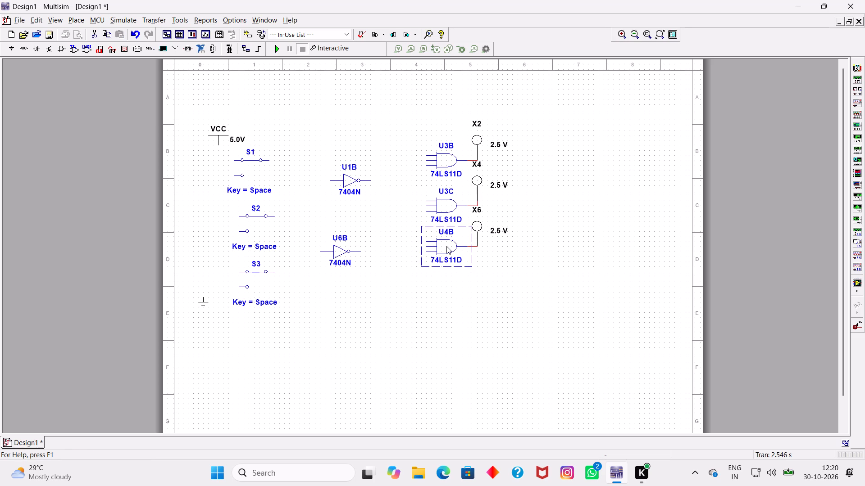
pyautogui.hotkey('ctrl', 'c')
pyautogui.hotkey('ctrl', 'v')
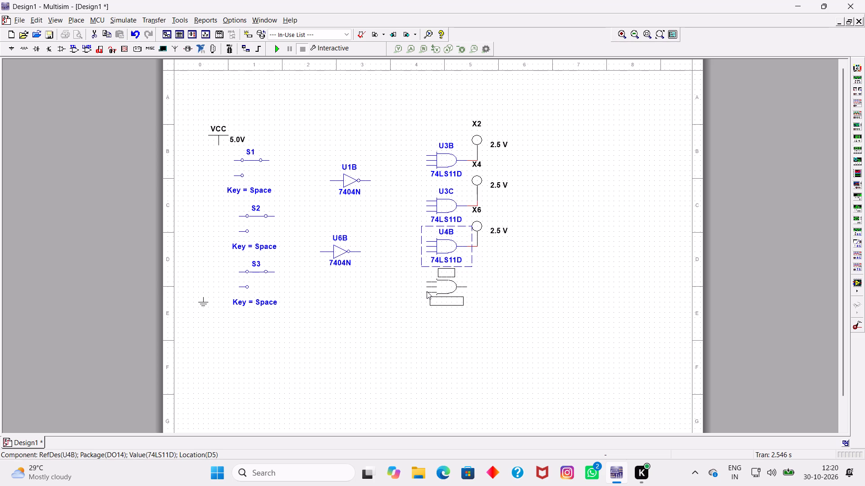
pyautogui.click(427, 291)
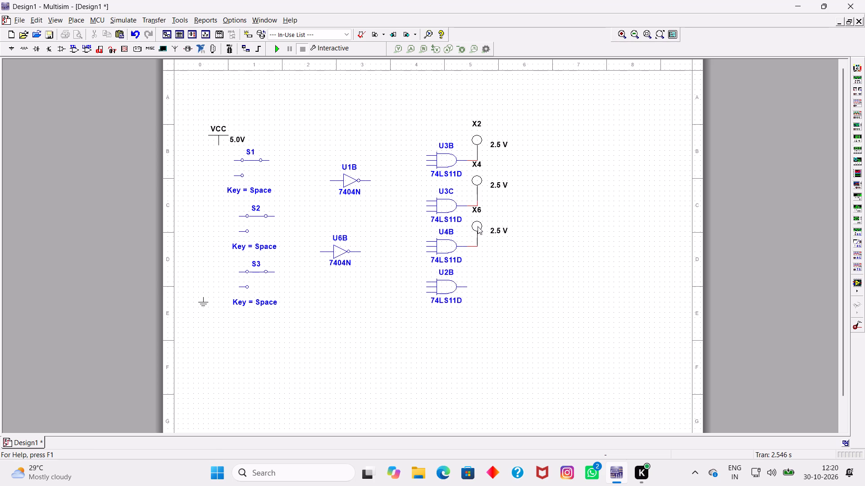
# Place a copy of probe X6 at the output of AND gate U2B, aligned vertically under X6.
pyautogui.click(477, 223)
pyautogui.hotkey('ctrl', 'c')
pyautogui.hotkey('ctrl', 'v')
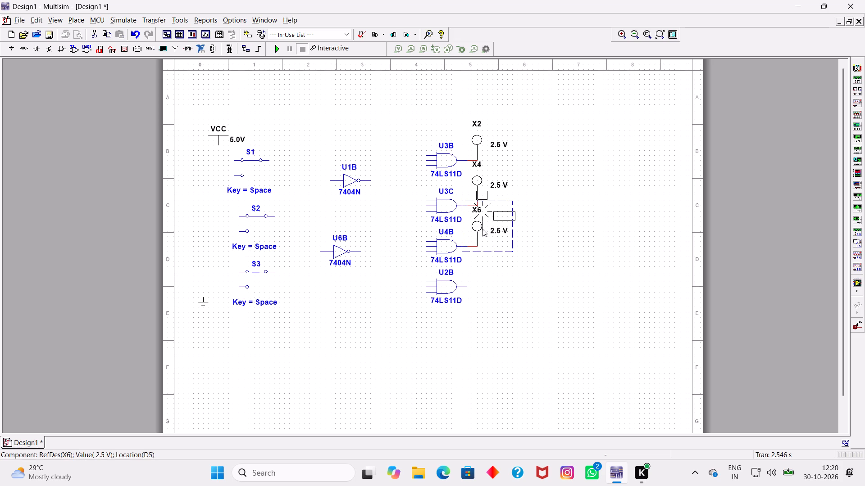
pyautogui.click(469, 288)
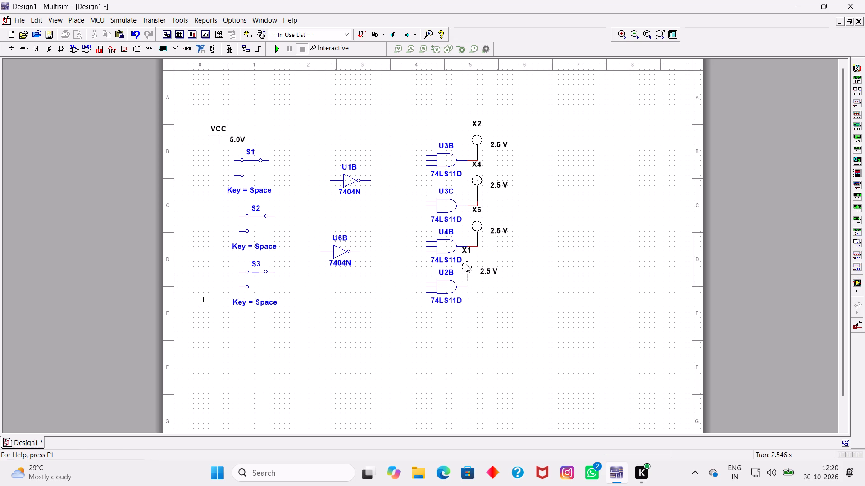
pyautogui.moveTo(465, 263); pyautogui.dragTo(476, 262)
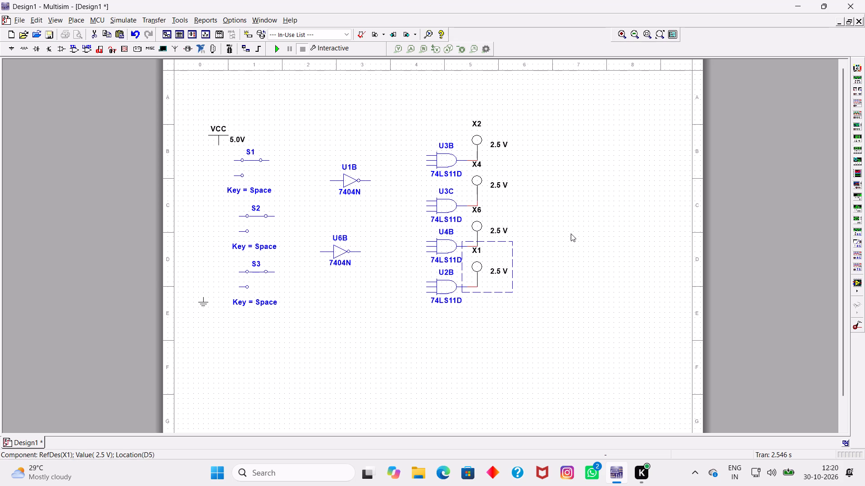
pyautogui.click(571, 234)
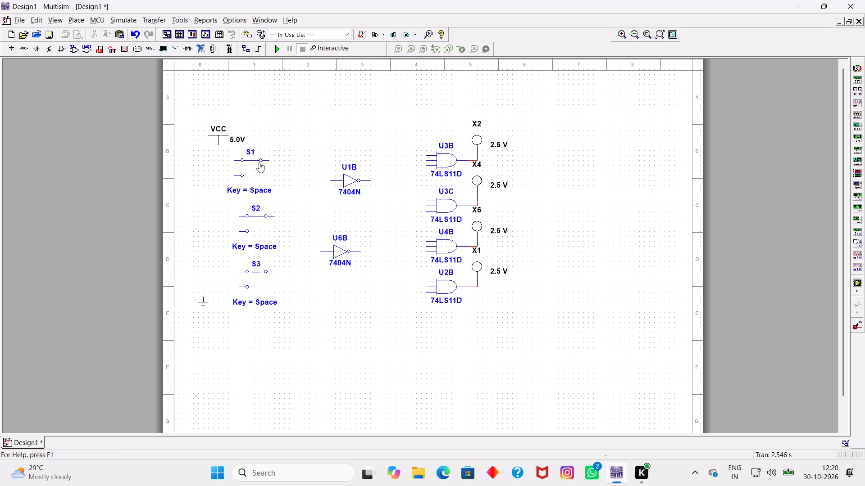
# Toggle switches S1, S2 and S3 to their lower contacts.
pyautogui.click(246, 163)
pyautogui.click(256, 220)
pyautogui.click(257, 275)
# Wire the common terminal of switch S1 to the top input of AND gate U3B.
pyautogui.moveTo(270, 162); pyautogui.dragTo(312, 161)
pyautogui.moveTo(312, 161); pyautogui.dragTo(307, 158)
pyautogui.moveTo(307, 158); pyautogui.dragTo(272, 153)
pyautogui.moveTo(272, 153); pyautogui.dragTo(274, 159)
pyautogui.moveTo(274, 156); pyautogui.dragTo(385, 153)
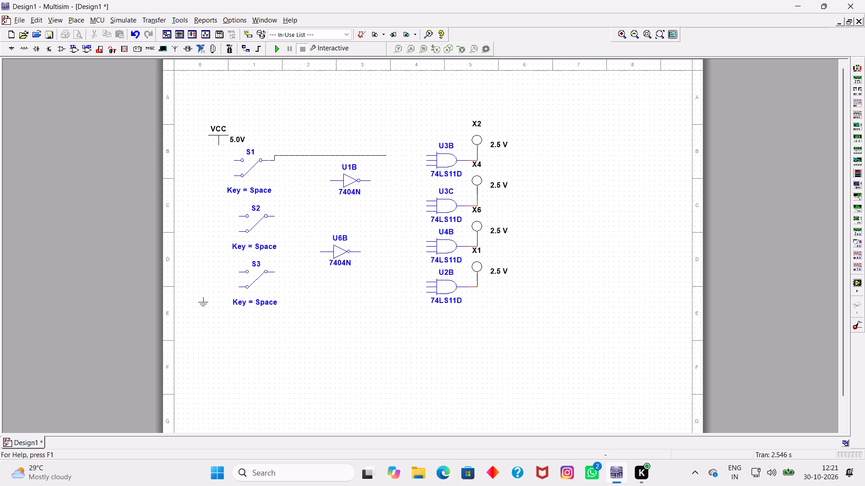
pyautogui.click(424, 153)
# Wire the common terminal of switch S2 to the middle input of AND gate U3B.
pyautogui.moveTo(274, 214); pyautogui.dragTo(282, 212)
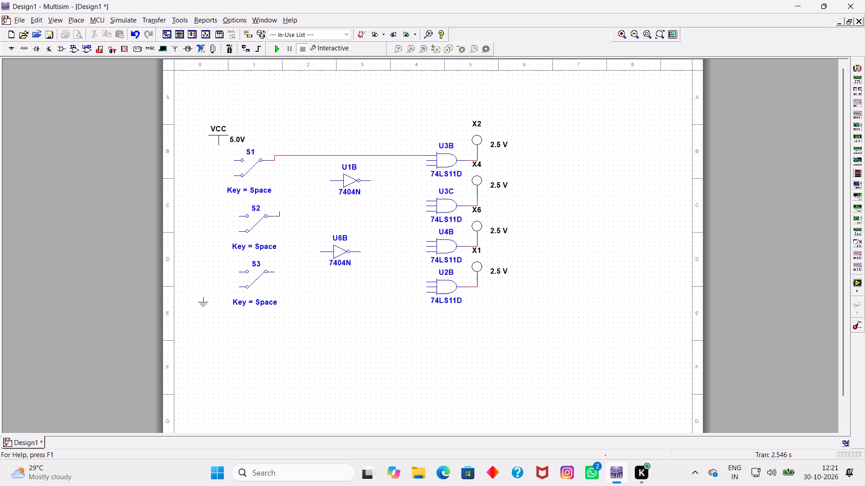
pyautogui.moveTo(282, 212); pyautogui.dragTo(293, 177)
pyautogui.click(386, 161)
pyautogui.click(427, 161)
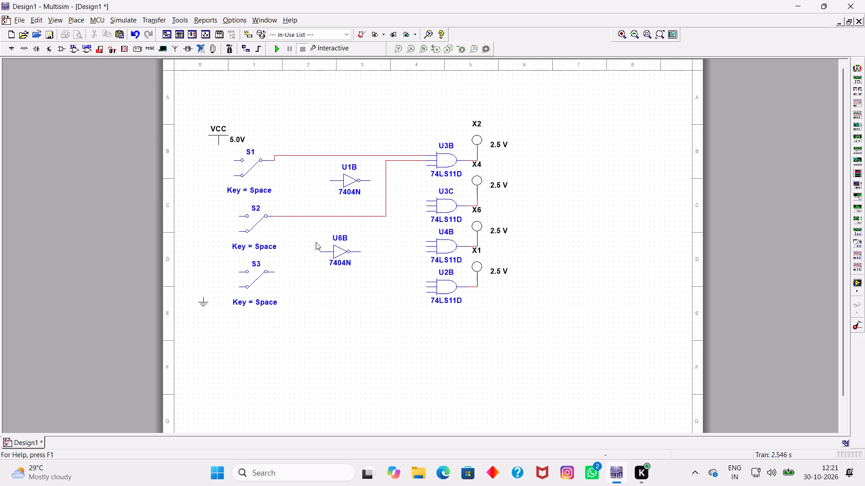
# Wire the common terminal of switch S3 to the bottom input of AND gate U3B.
pyautogui.click(274, 273)
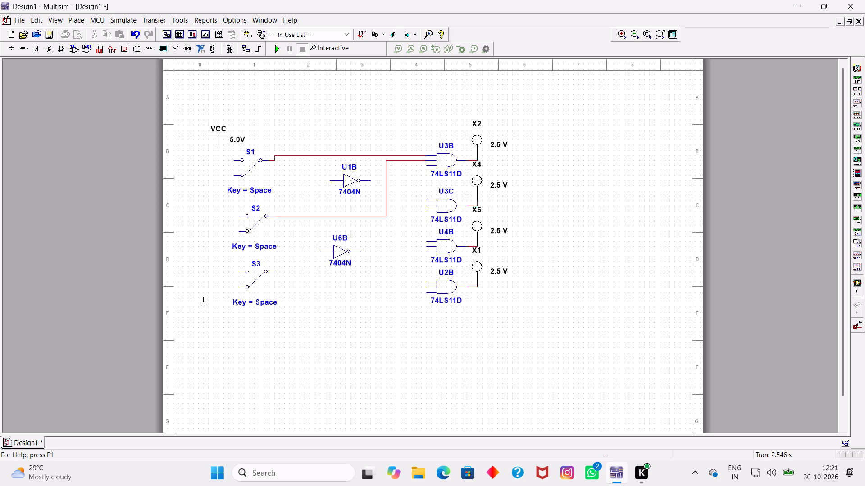
pyautogui.click(274, 273)
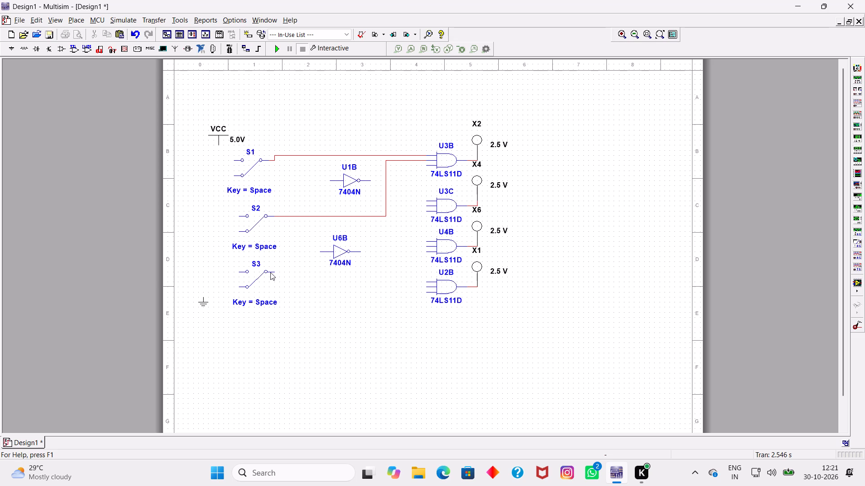
pyautogui.click(275, 272)
pyautogui.moveTo(402, 165); pyautogui.dragTo(431, 166)
pyautogui.click(425, 166)
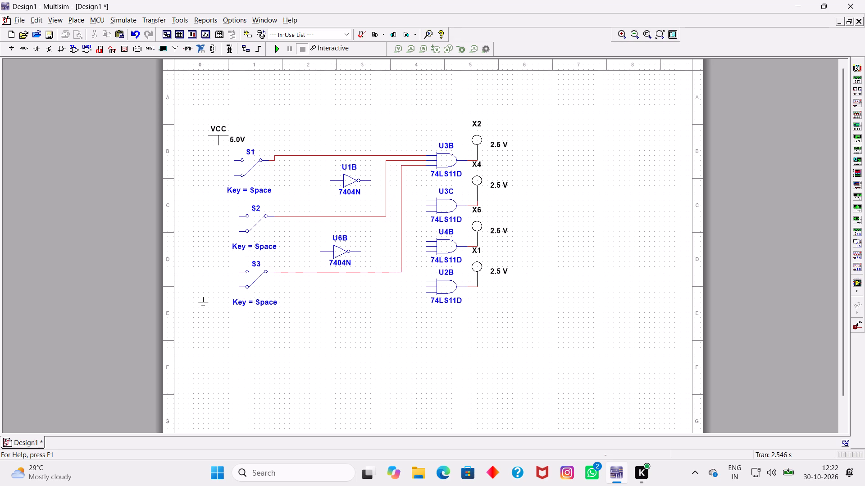
# Connect inverter U1B's input to the S1 wire and inverter U6B's input to the S2 wire.
pyautogui.moveTo(330, 182); pyautogui.dragTo(329, 156)
pyautogui.click(329, 156)
pyautogui.moveTo(318, 251); pyautogui.dragTo(329, 221)
pyautogui.moveTo(329, 221); pyautogui.dragTo(330, 216)
pyautogui.moveTo(330, 216); pyautogui.dragTo(336, 251)
# Move inverter U6B into vertical alignment below U1B, straightening its input wire.
pyautogui.moveTo(336, 251); pyautogui.dragTo(346, 250)
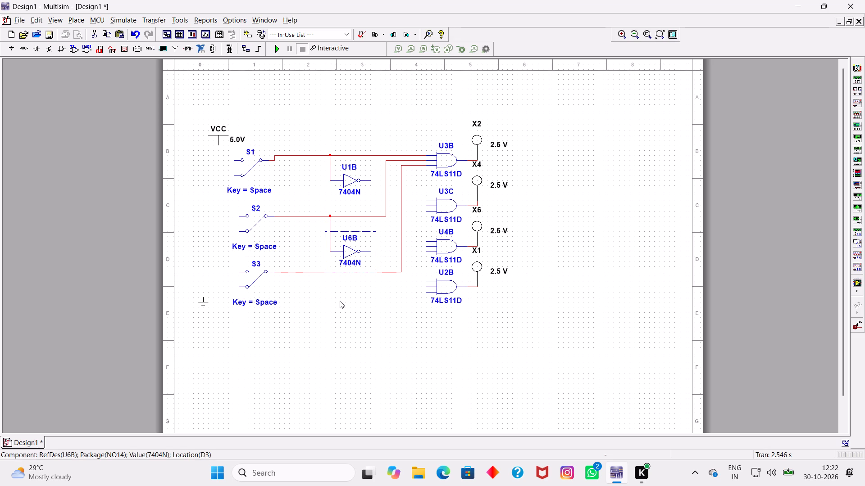
pyautogui.click(340, 301)
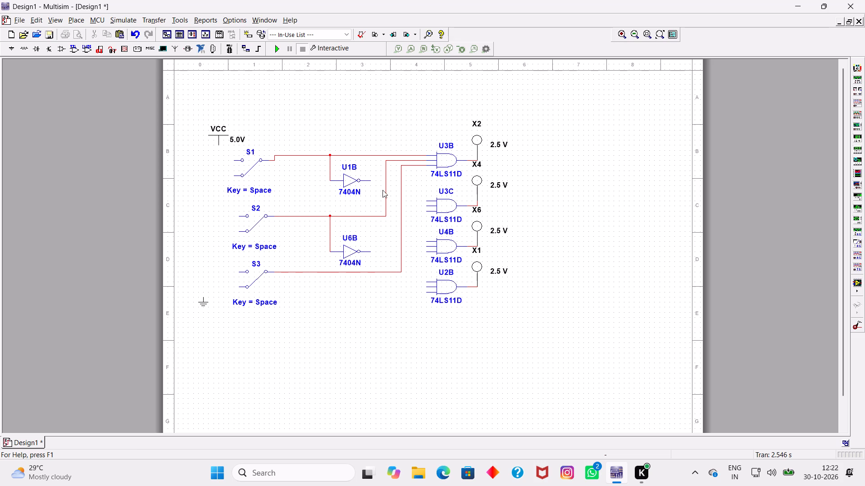
# Wire the outputs of inverters U1B and U6B to the top and middle inputs of AND gate U3C.
pyautogui.moveTo(372, 180); pyautogui.dragTo(420, 199)
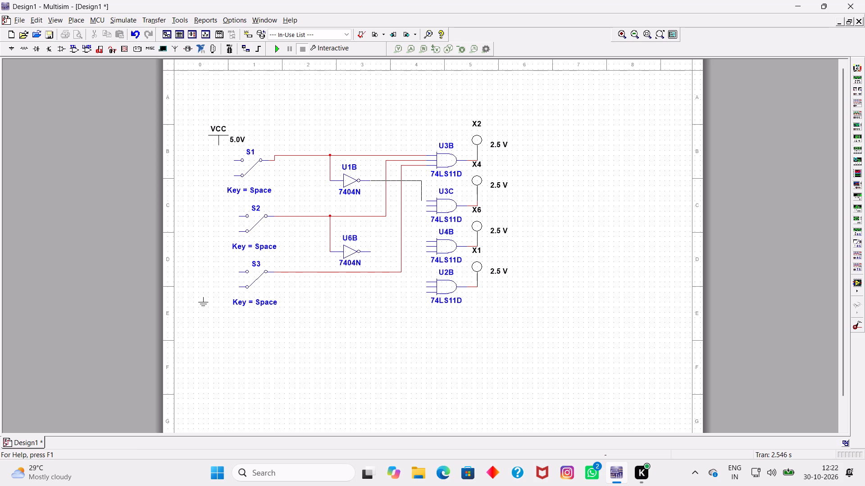
pyautogui.moveTo(420, 199); pyautogui.dragTo(416, 201)
pyautogui.moveTo(416, 201); pyautogui.dragTo(426, 201)
pyautogui.click(426, 201)
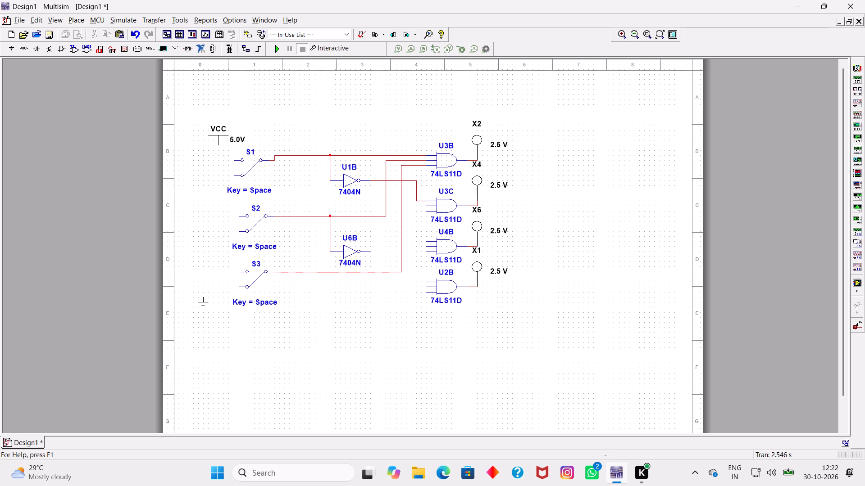
pyautogui.click(371, 253)
pyautogui.click(410, 207)
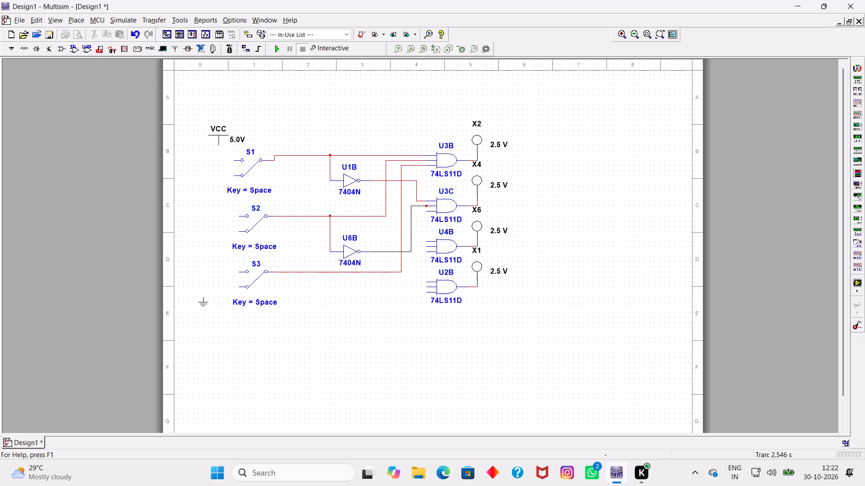
pyautogui.click(424, 206)
# Connect the bottom input of AND gate U3C to the S3 wire.
pyautogui.click(426, 211)
pyautogui.click(401, 213)
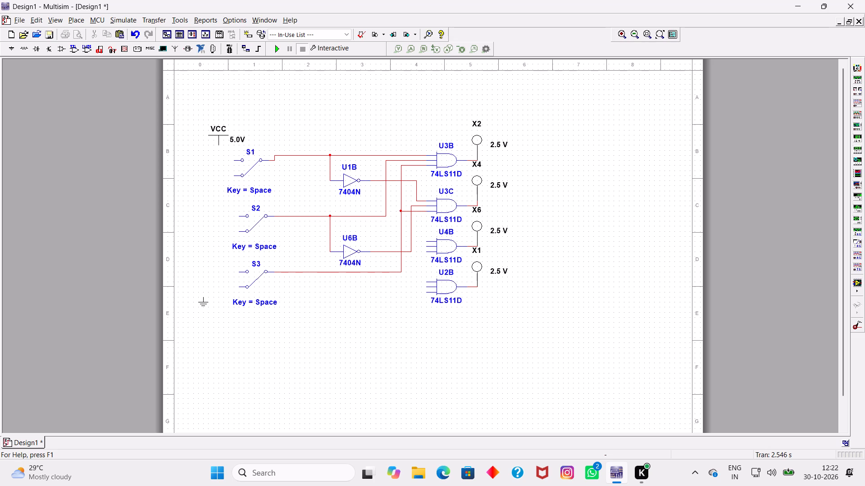
# Connect the top input of AND gate U4B to the S1 wire.
pyautogui.click(425, 242)
pyautogui.moveTo(375, 226); pyautogui.dragTo(375, 156)
pyautogui.click(375, 156)
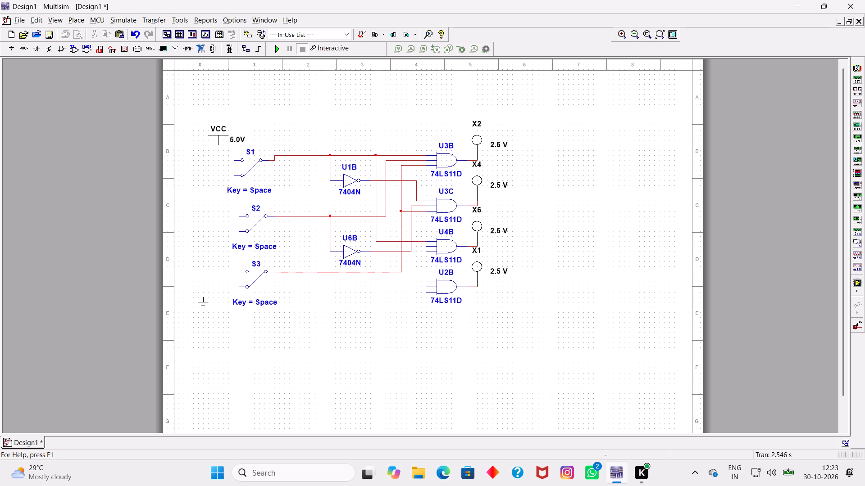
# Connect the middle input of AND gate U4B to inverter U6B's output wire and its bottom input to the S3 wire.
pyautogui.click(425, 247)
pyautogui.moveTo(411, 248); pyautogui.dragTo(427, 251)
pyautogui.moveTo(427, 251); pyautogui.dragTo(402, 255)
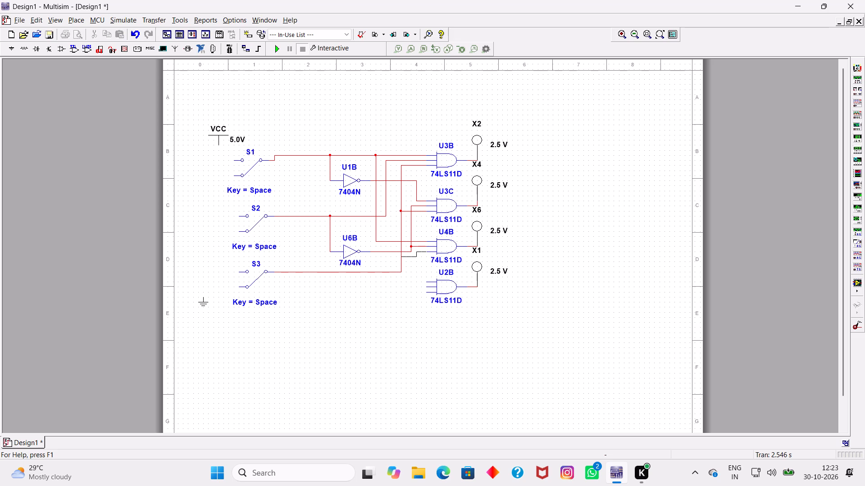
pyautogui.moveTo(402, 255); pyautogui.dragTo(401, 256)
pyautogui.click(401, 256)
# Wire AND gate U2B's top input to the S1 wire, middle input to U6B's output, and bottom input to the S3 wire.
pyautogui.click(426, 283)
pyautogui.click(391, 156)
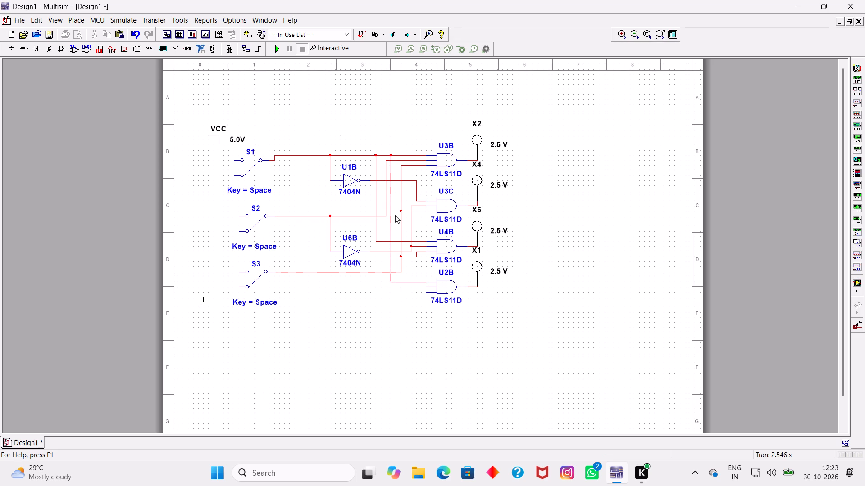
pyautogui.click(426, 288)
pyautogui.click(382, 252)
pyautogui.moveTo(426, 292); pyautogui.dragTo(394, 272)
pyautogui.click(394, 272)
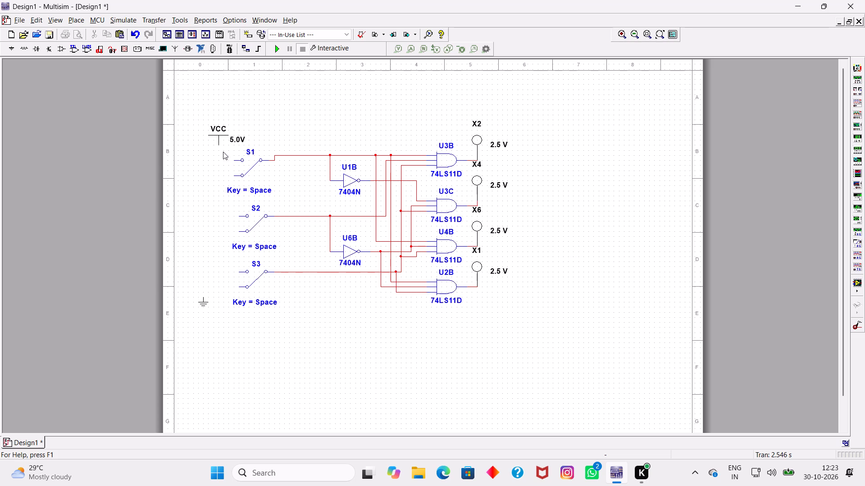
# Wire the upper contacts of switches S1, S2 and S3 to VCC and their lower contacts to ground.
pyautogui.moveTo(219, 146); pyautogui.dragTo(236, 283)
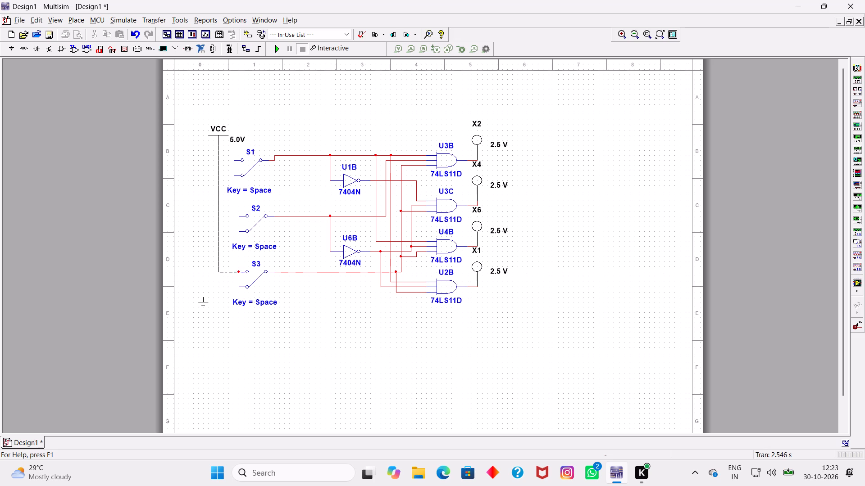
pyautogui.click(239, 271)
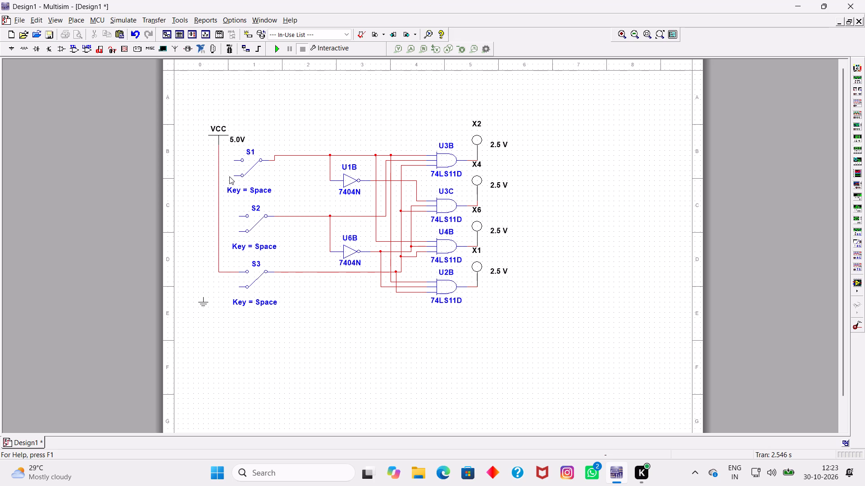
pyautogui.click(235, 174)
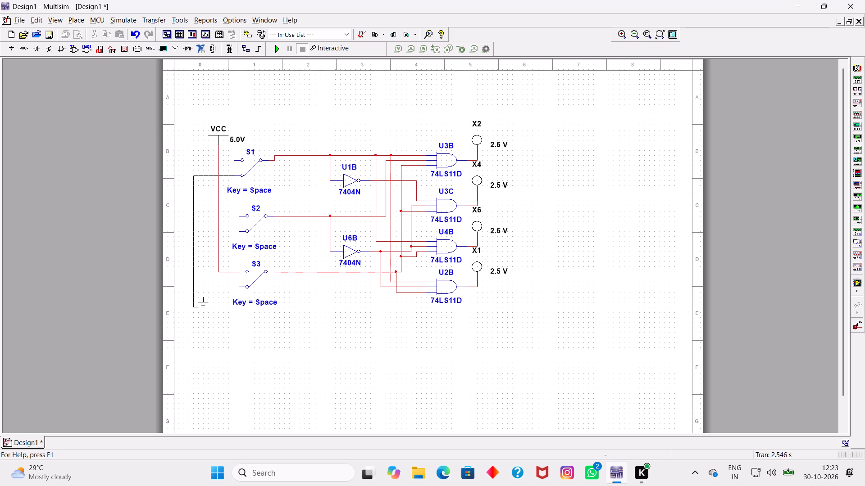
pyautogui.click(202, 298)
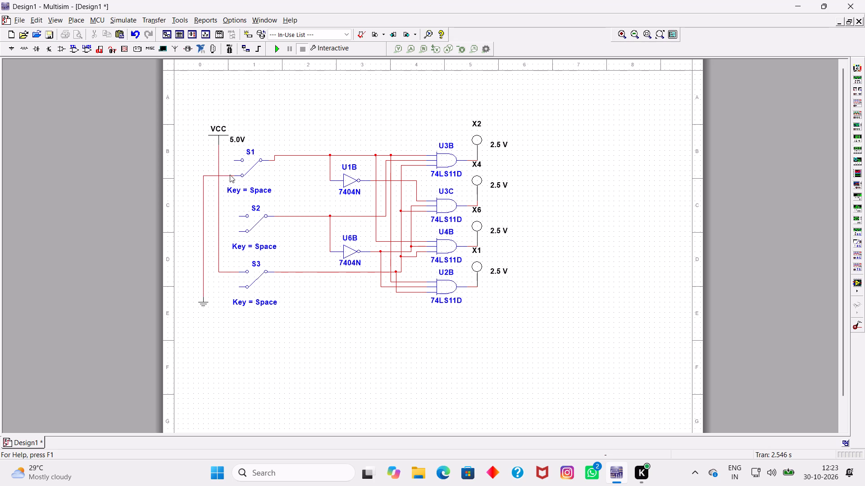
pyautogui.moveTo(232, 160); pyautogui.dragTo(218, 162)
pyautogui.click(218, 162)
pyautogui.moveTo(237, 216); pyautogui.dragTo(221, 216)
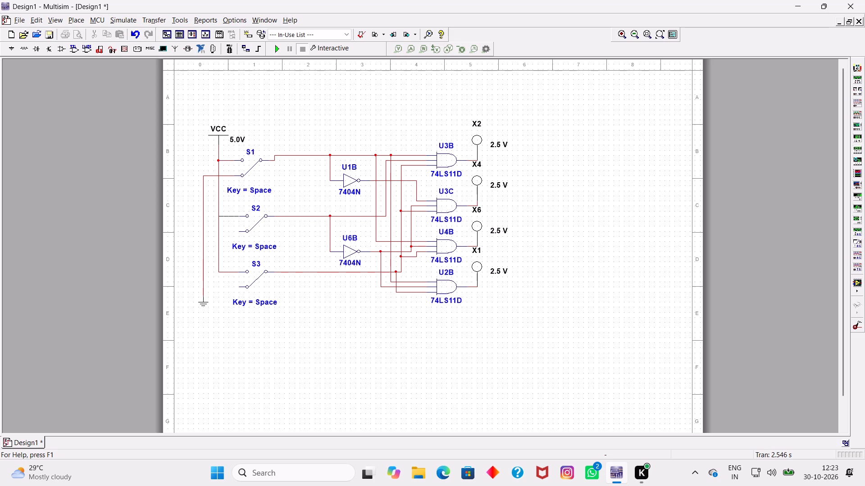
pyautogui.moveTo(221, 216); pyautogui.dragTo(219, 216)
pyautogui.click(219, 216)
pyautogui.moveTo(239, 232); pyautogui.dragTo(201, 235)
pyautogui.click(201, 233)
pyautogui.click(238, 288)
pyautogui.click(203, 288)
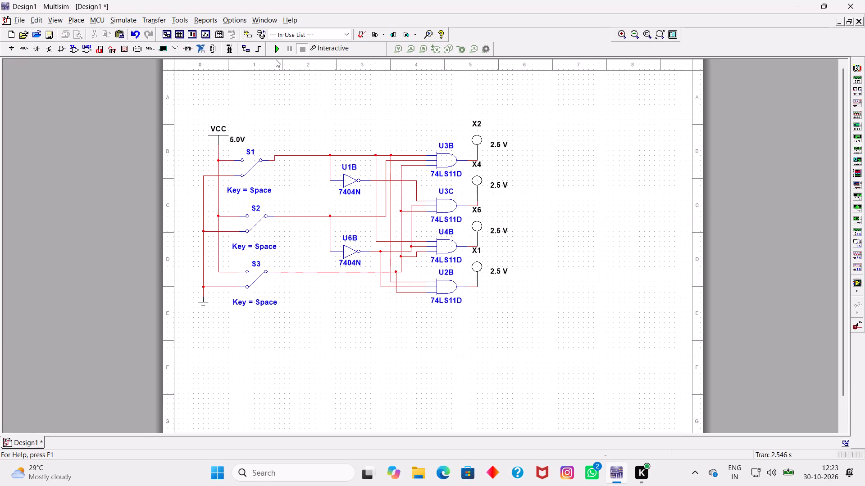
# Run the interactive simulation, close the results view, and flip switch S2 to its upper contact.
pyautogui.click(276, 48)
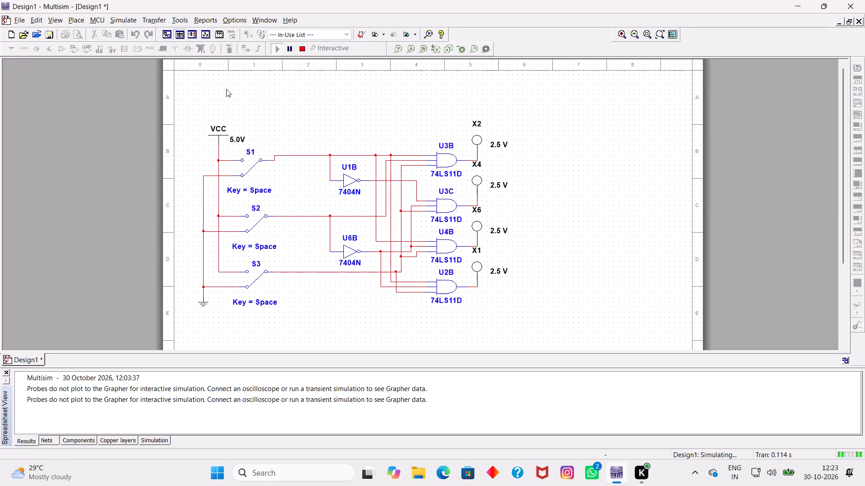
pyautogui.click(7, 374)
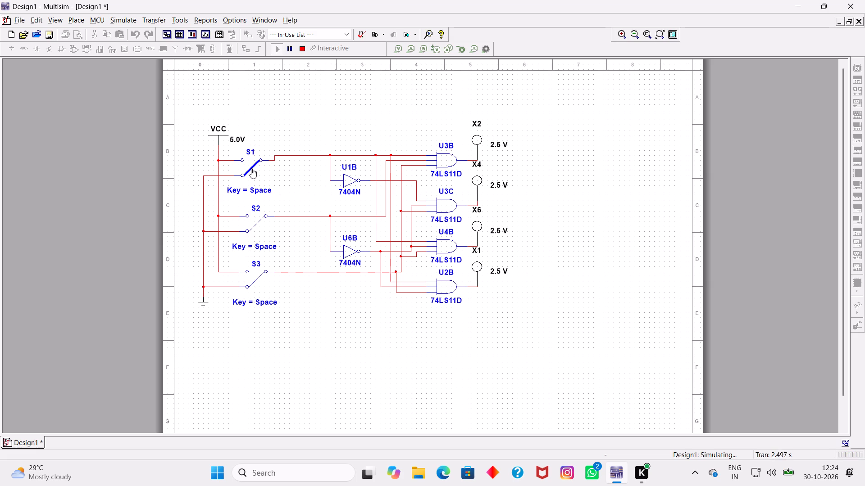
pyautogui.click(259, 223)
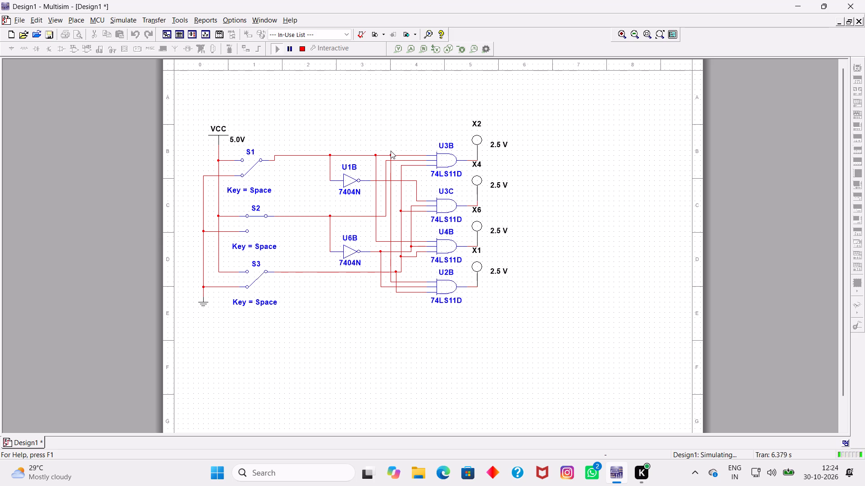
# Stop the simulation and delete the group of wires running between the switches and inverters and the AND gates.
pyautogui.moveTo(385, 147); pyautogui.dragTo(393, 299)
pyautogui.moveTo(393, 299); pyautogui.dragTo(393, 300)
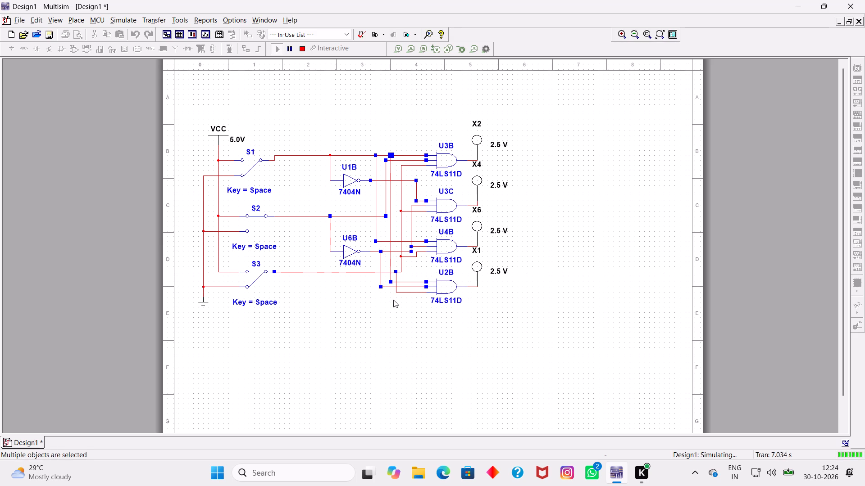
pyautogui.press('Delete')
pyautogui.press('Delete')
pyautogui.click(300, 52)
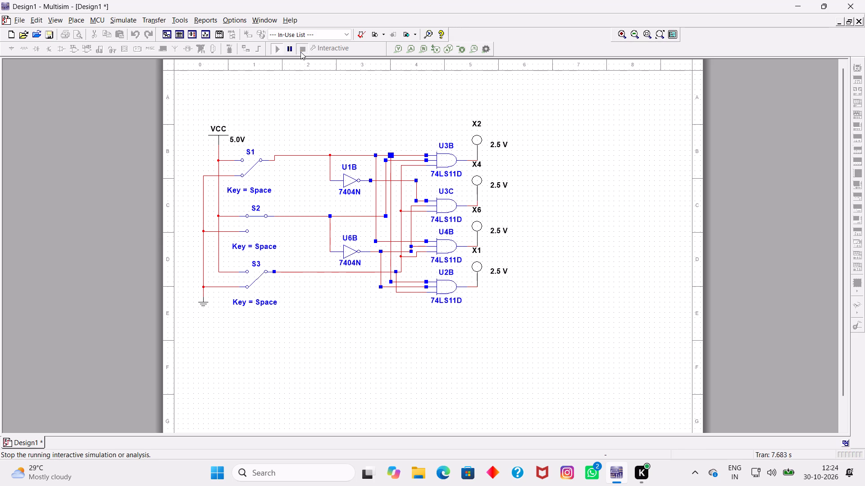
pyautogui.press('Delete')
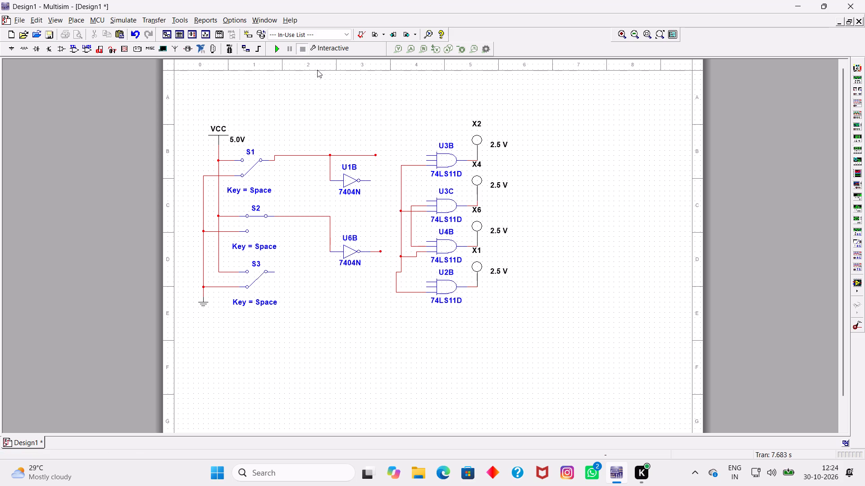
# Delete the remaining wires that link the inputs of AND gates U3B, U3C, U4B and U2B.
pyautogui.moveTo(401, 151); pyautogui.dragTo(410, 272)
pyautogui.moveTo(410, 272); pyautogui.dragTo(406, 309)
pyautogui.press('Delete')
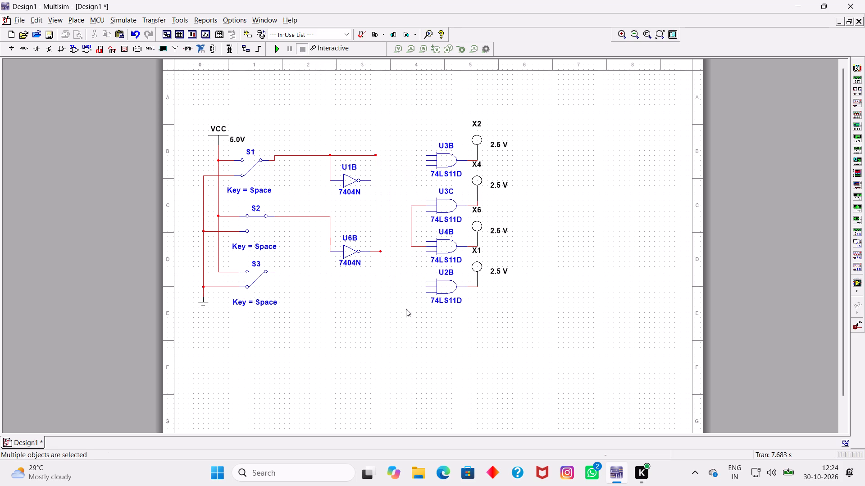
pyautogui.click(410, 207)
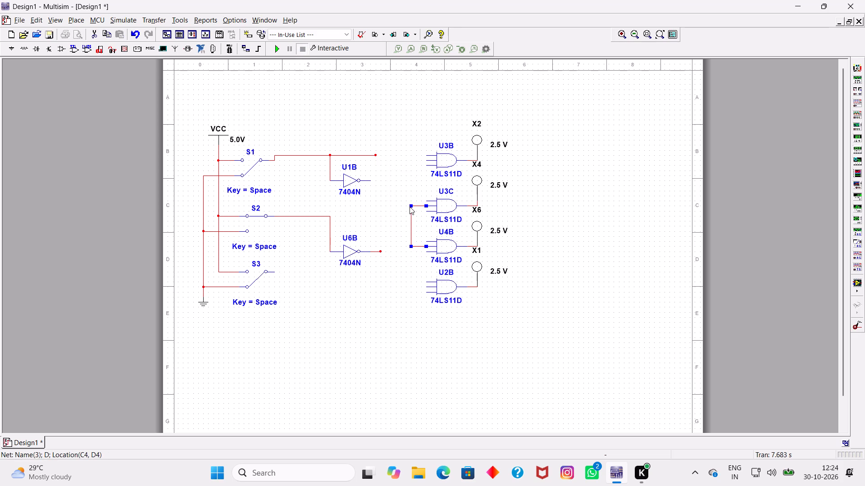
pyautogui.press('Delete')
# Delete the wires from switches S1 and S2 to inverters U1B and U6B, including the leftover segment at U1B's input.
pyautogui.moveTo(309, 146); pyautogui.dragTo(307, 228)
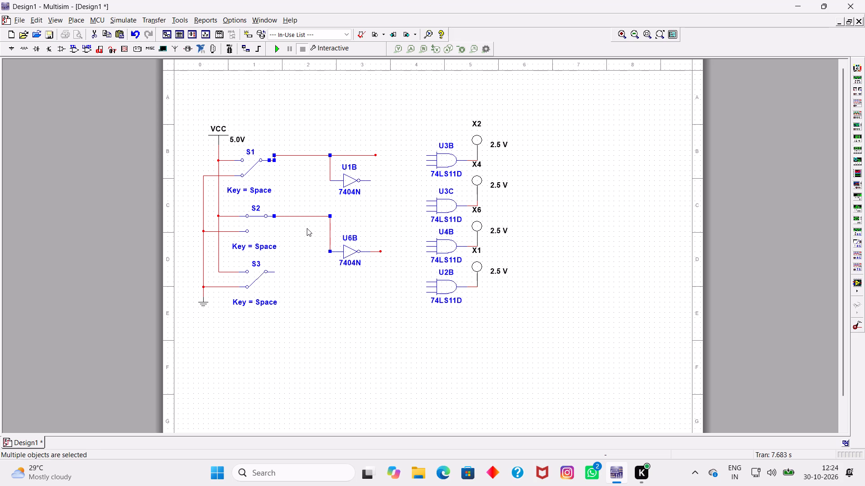
pyautogui.press('Delete')
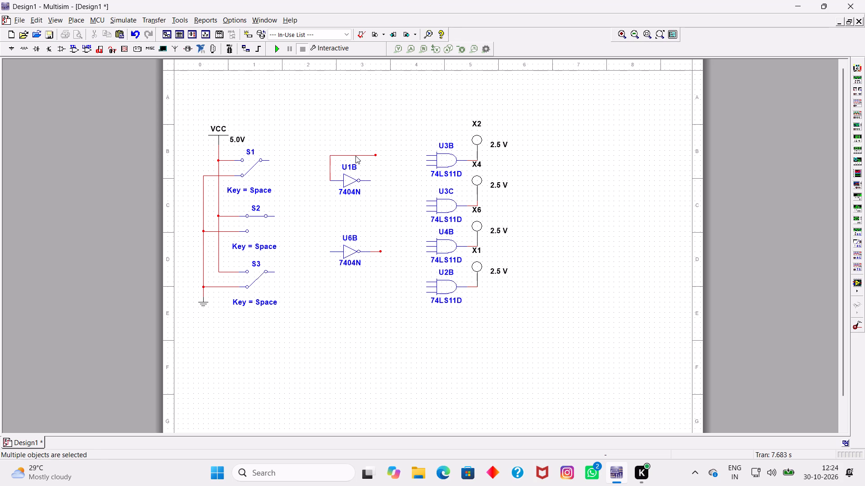
pyautogui.click(355, 156)
pyautogui.press('Delete')
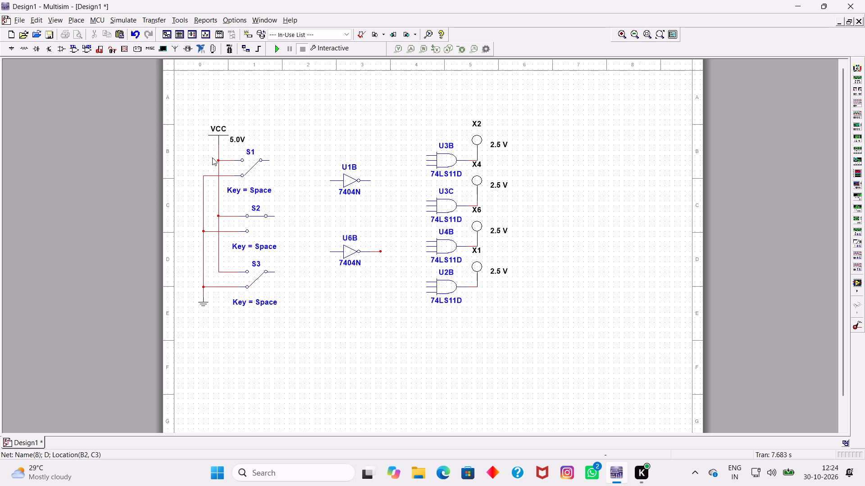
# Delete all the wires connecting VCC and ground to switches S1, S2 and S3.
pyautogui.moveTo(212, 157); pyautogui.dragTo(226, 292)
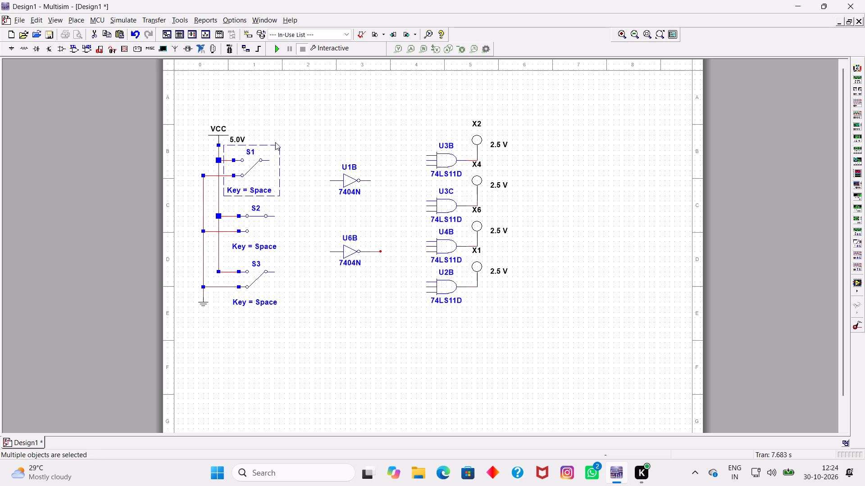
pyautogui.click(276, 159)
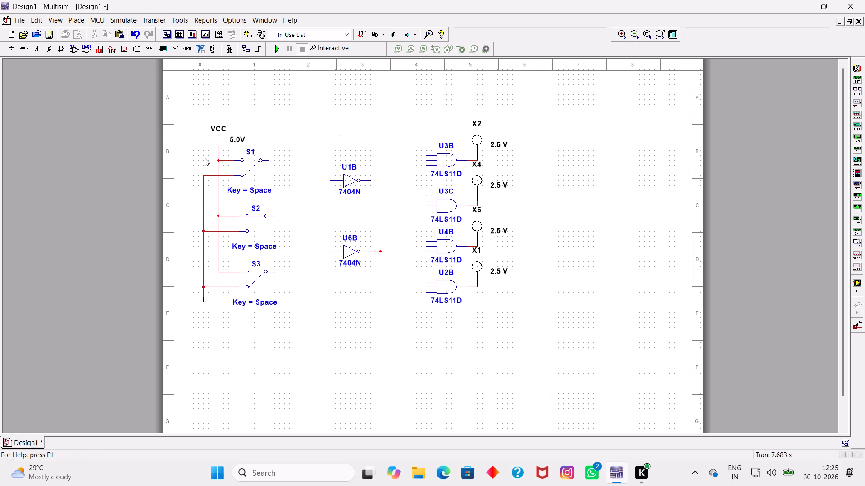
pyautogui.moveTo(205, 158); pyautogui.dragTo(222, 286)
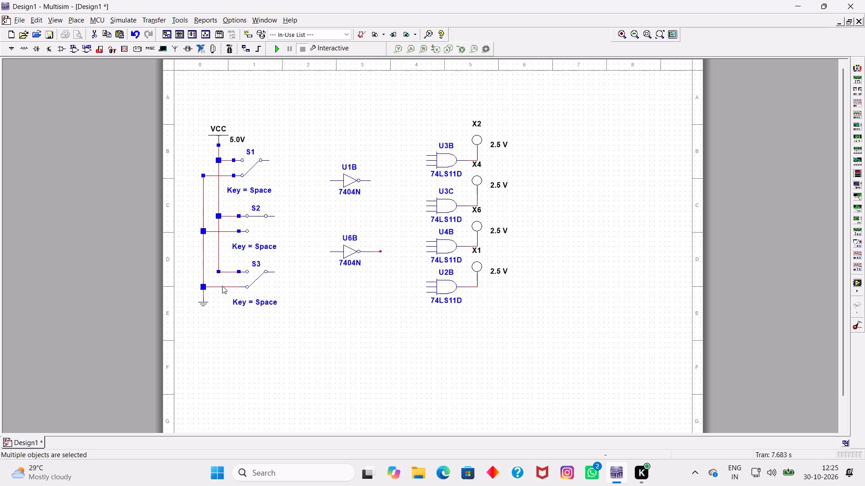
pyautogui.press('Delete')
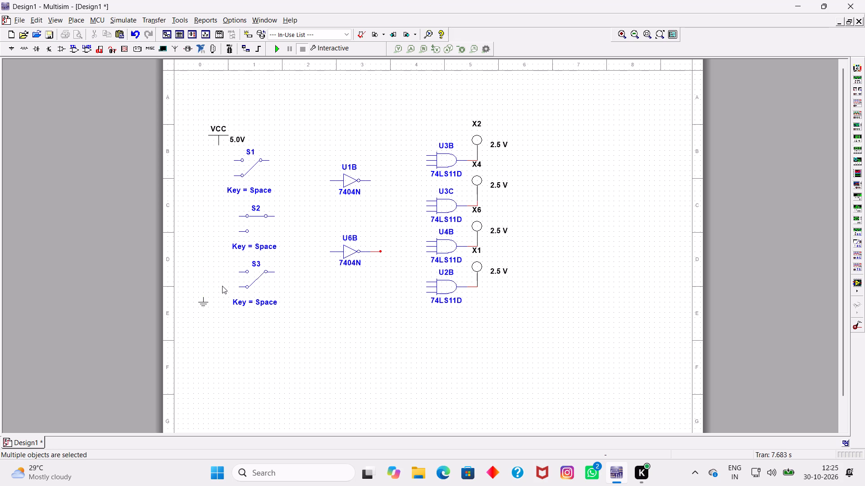
# Delete the leftover wire stub at the output of inverter U6B.
pyautogui.click(378, 251)
pyautogui.press('Delete')
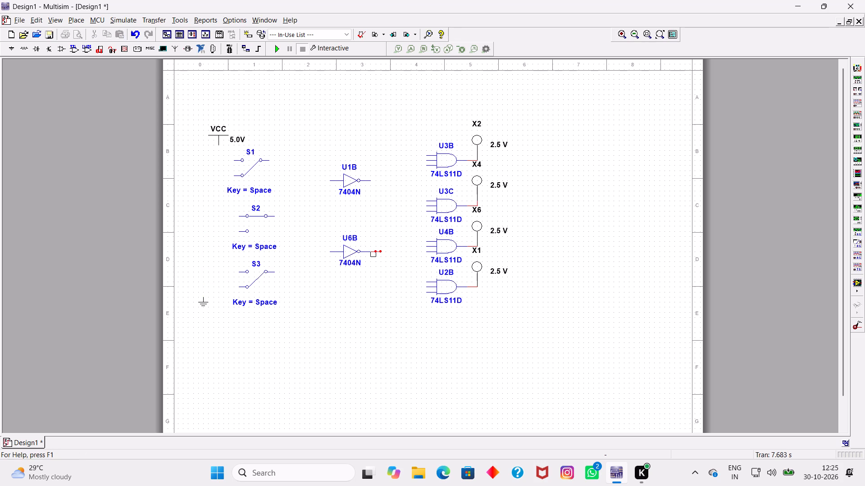
pyautogui.rightClick(378, 251)
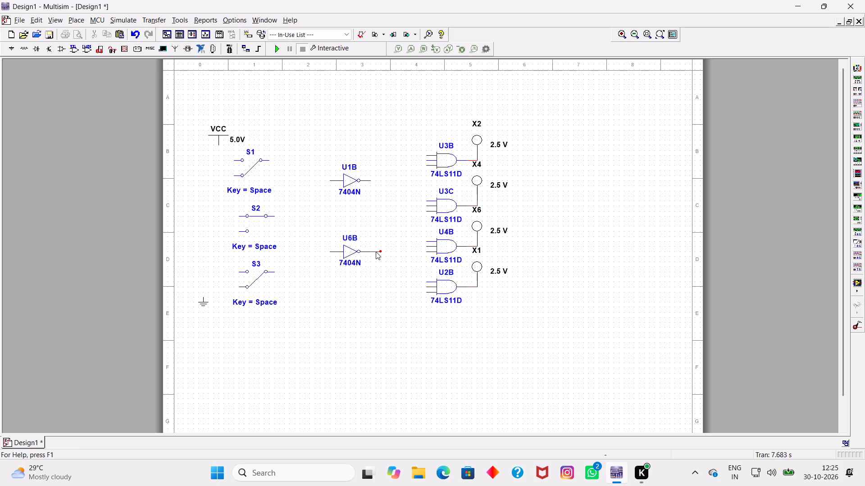
pyautogui.click(376, 252)
pyautogui.press('Delete')
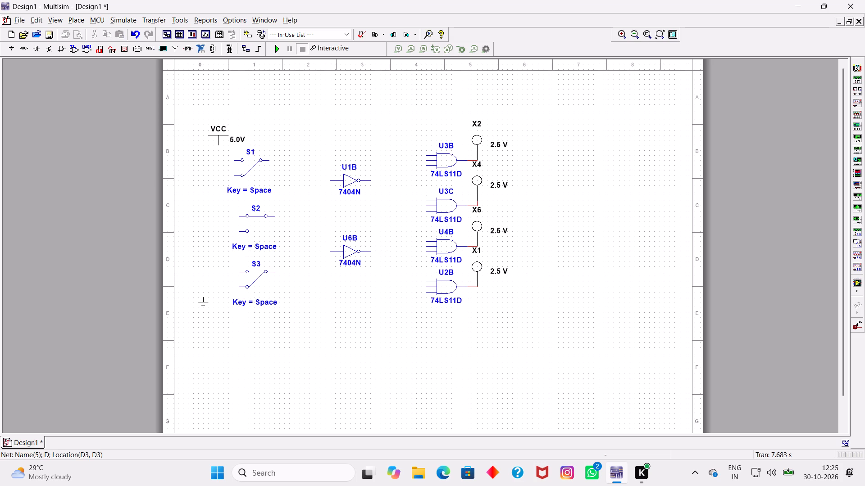
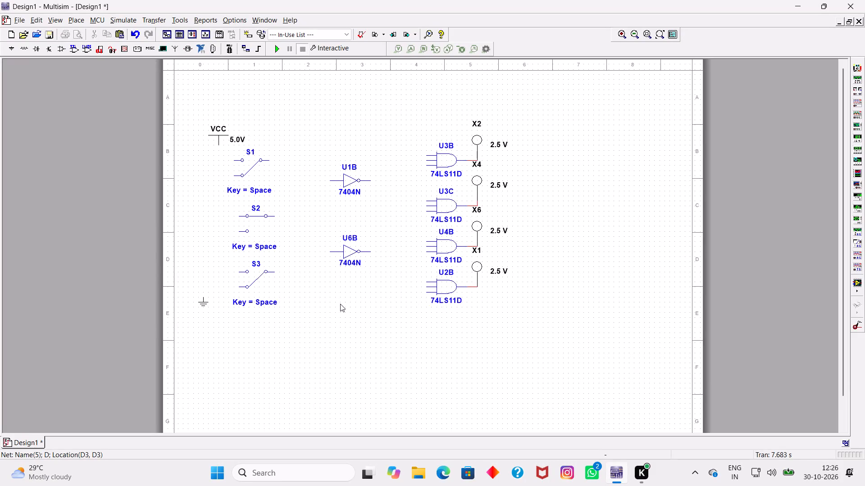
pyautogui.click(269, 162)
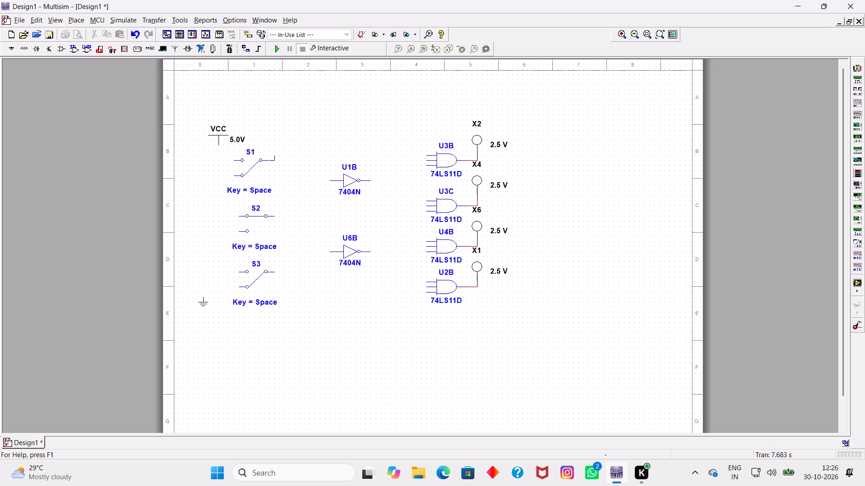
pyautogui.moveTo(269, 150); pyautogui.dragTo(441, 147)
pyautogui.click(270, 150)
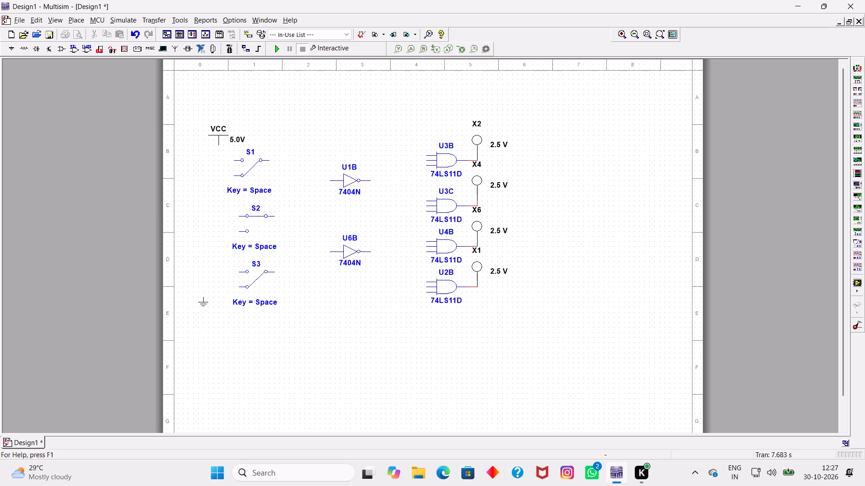
# Wire the output of switch S1 to the top input of AND gate U3B, routing it above inverter U1B.
pyautogui.click(269, 148)
pyautogui.moveTo(266, 166); pyautogui.dragTo(277, 147)
pyautogui.moveTo(277, 147); pyautogui.dragTo(325, 152)
pyautogui.click(325, 152)
pyautogui.click(426, 154)
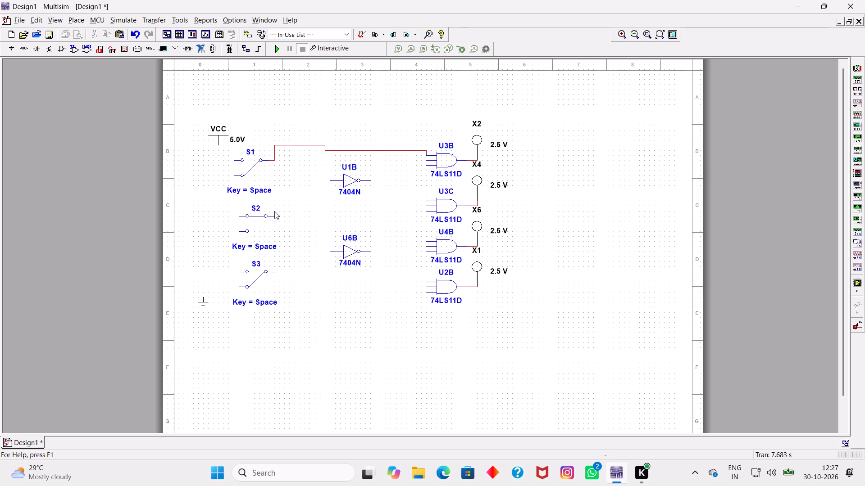
# Toggle switch S2 to its lower contact and wire its output to the middle input of AND gate U3B.
pyautogui.moveTo(256, 217); pyautogui.dragTo(274, 215)
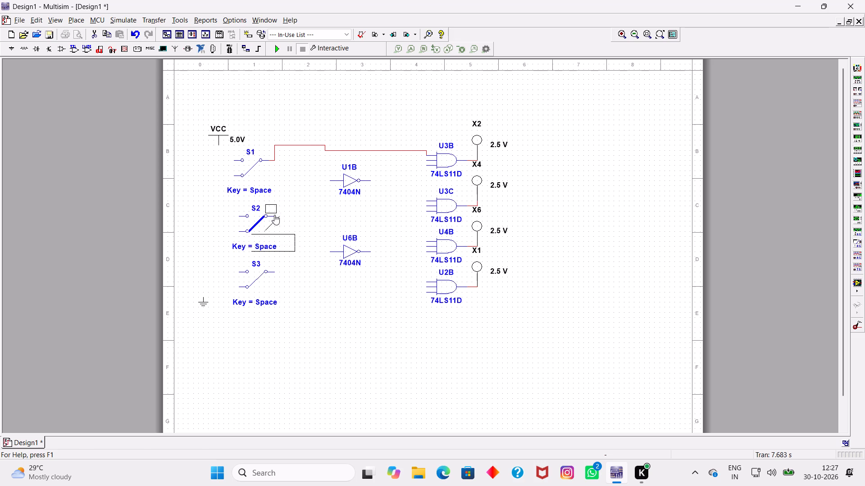
pyautogui.moveTo(274, 215); pyautogui.dragTo(260, 215)
pyautogui.click(275, 216)
pyautogui.click(398, 157)
pyautogui.click(426, 161)
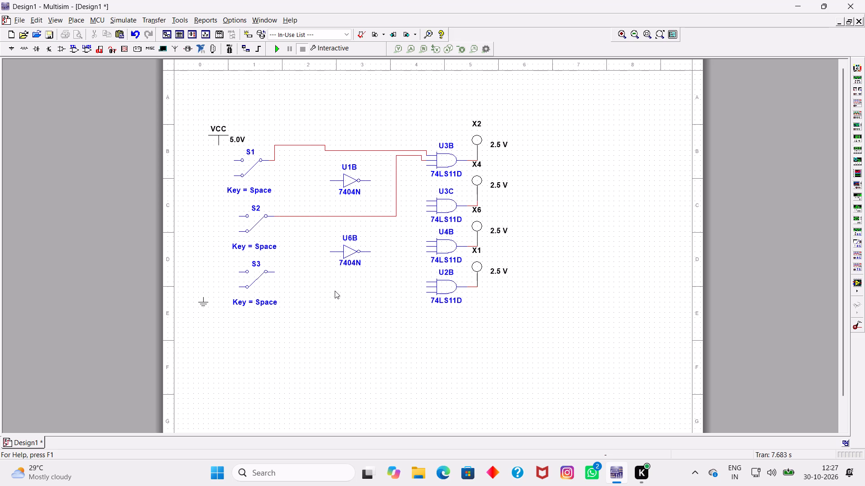
# Wire the output of switch S3 to the bottom input of AND gate U2B, routing it below inverter U6B.
pyautogui.click(274, 273)
pyautogui.moveTo(284, 293); pyautogui.dragTo(438, 288)
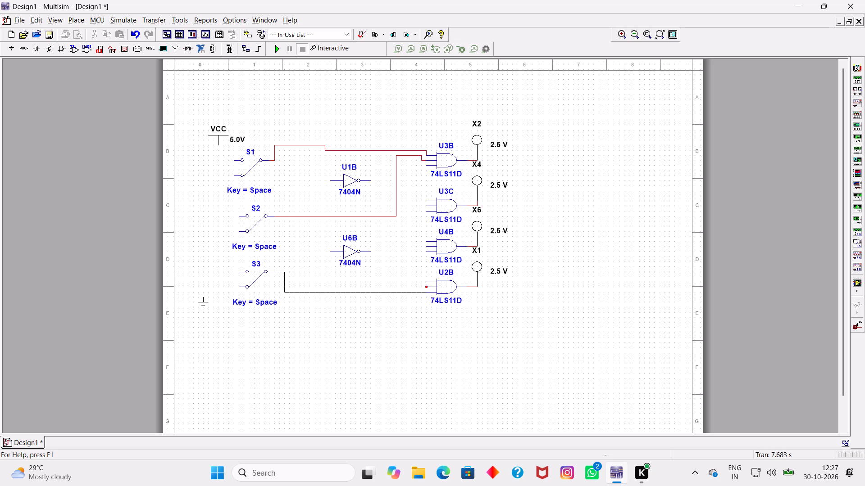
pyautogui.click(427, 294)
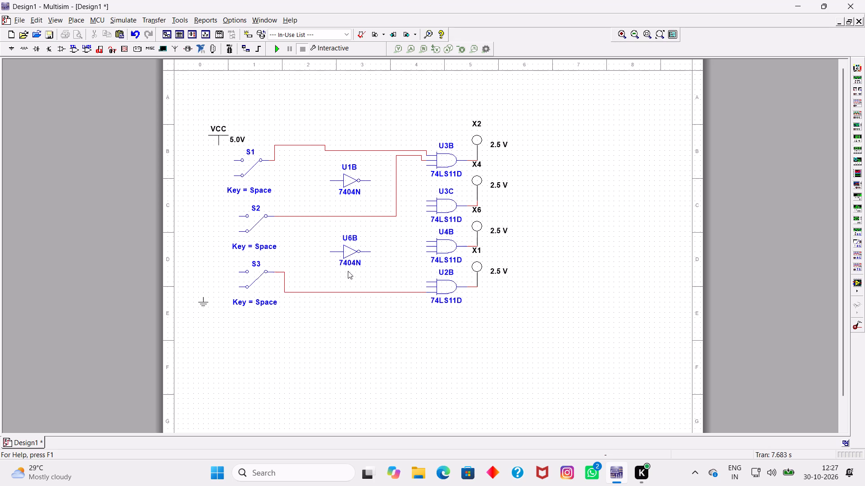
# Wire VCC to the upper contacts of switches S1, S2 and S3 along a shared vertical line.
pyautogui.moveTo(219, 146); pyautogui.dragTo(234, 162)
pyautogui.click(234, 162)
pyautogui.moveTo(238, 217); pyautogui.dragTo(220, 171)
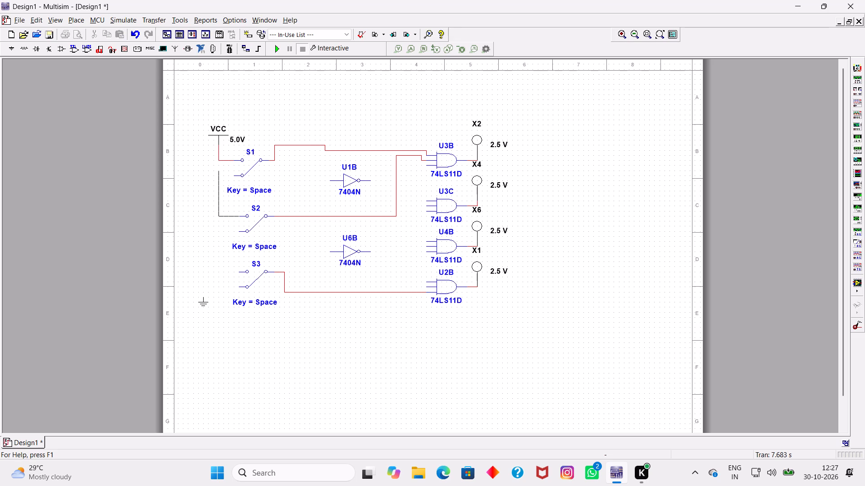
pyautogui.moveTo(220, 171); pyautogui.dragTo(219, 161)
pyautogui.click(219, 161)
pyautogui.moveTo(237, 272); pyautogui.dragTo(220, 216)
pyautogui.click(220, 216)
# Wire the lower contacts of switches S1, S2 and S3 to ground along a shared vertical line.
pyautogui.moveTo(234, 175); pyautogui.dragTo(209, 265)
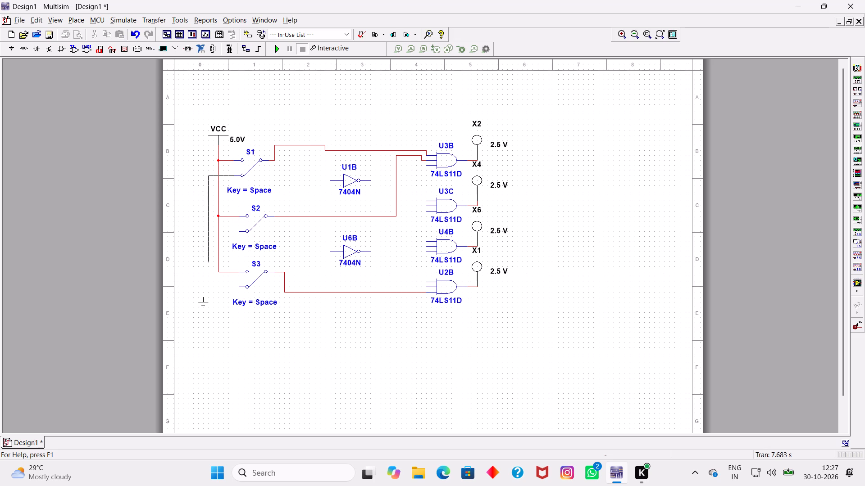
pyautogui.moveTo(209, 265); pyautogui.dragTo(202, 296)
pyautogui.click(202, 296)
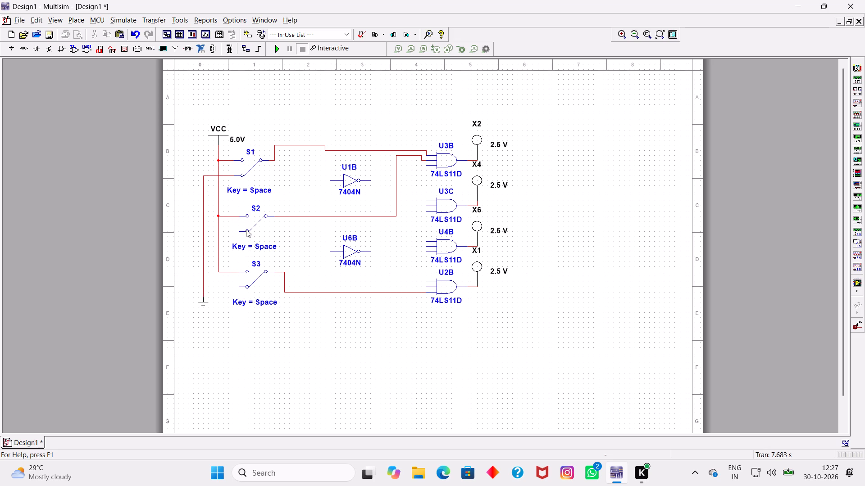
pyautogui.moveTo(238, 231); pyautogui.dragTo(205, 231)
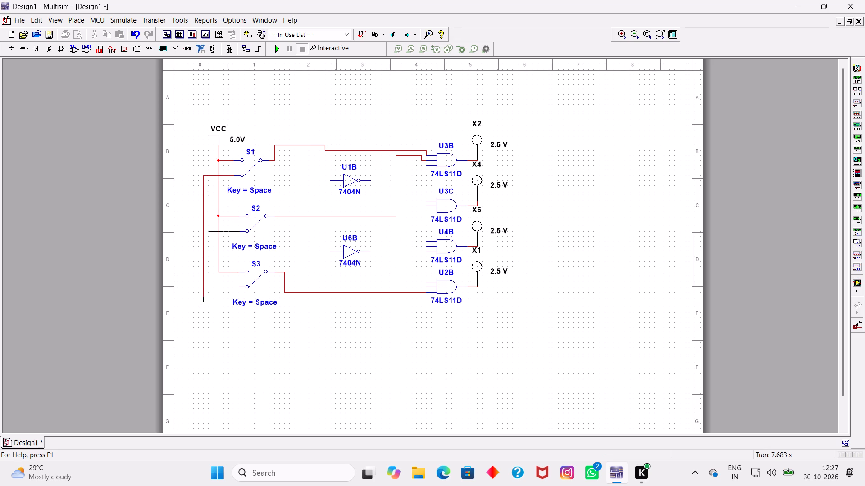
pyautogui.moveTo(205, 231); pyautogui.dragTo(204, 231)
pyautogui.click(204, 231)
pyautogui.moveTo(239, 287); pyautogui.dragTo(203, 288)
pyautogui.click(203, 288)
# Connect inverter U1B's input to the S1 output wire and inverter U6B's input to the S2 output wire.
pyautogui.moveTo(330, 180); pyautogui.dragTo(328, 153)
pyautogui.click(328, 153)
pyautogui.moveTo(329, 252); pyautogui.dragTo(324, 216)
pyautogui.click(324, 216)
# Wire the output of inverter U1B to the top input of AND gate U4B.
pyautogui.moveTo(371, 182); pyautogui.dragTo(405, 233)
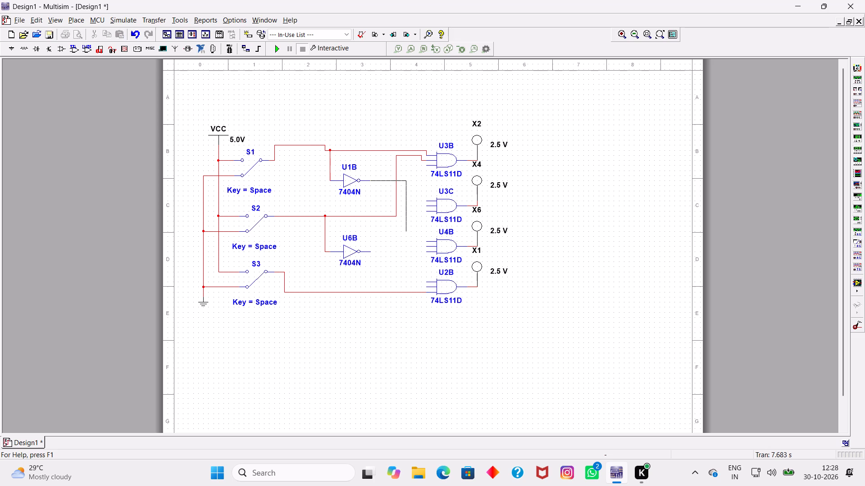
pyautogui.moveTo(405, 233); pyautogui.dragTo(403, 239)
pyautogui.moveTo(405, 244); pyautogui.dragTo(428, 243)
pyautogui.click(428, 243)
# Reroute the U1B–U4B wire so its vertical run sits closer to the inverter and it enters U4B's top input straight.
pyautogui.moveTo(405, 227); pyautogui.dragTo(410, 228)
pyautogui.moveTo(410, 228); pyautogui.dragTo(386, 230)
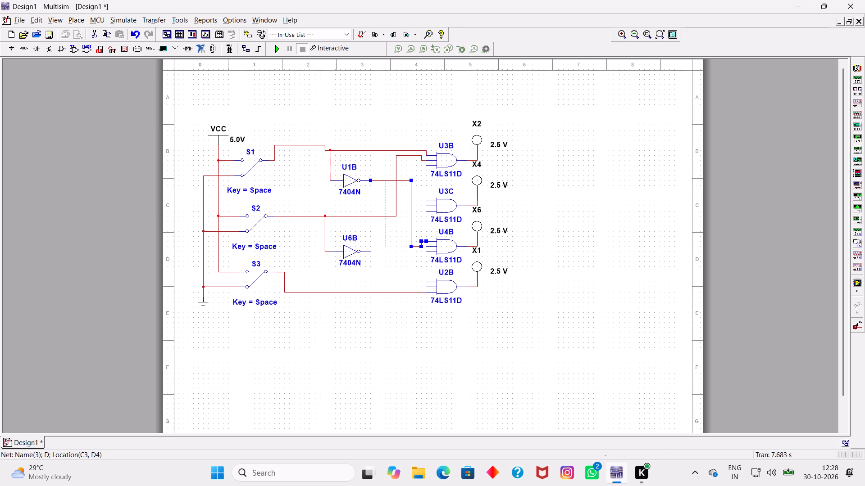
pyautogui.moveTo(386, 230); pyautogui.dragTo(386, 229)
pyautogui.moveTo(401, 244); pyautogui.dragTo(401, 243)
pyautogui.moveTo(401, 243); pyautogui.dragTo(401, 239)
pyautogui.click(405, 229)
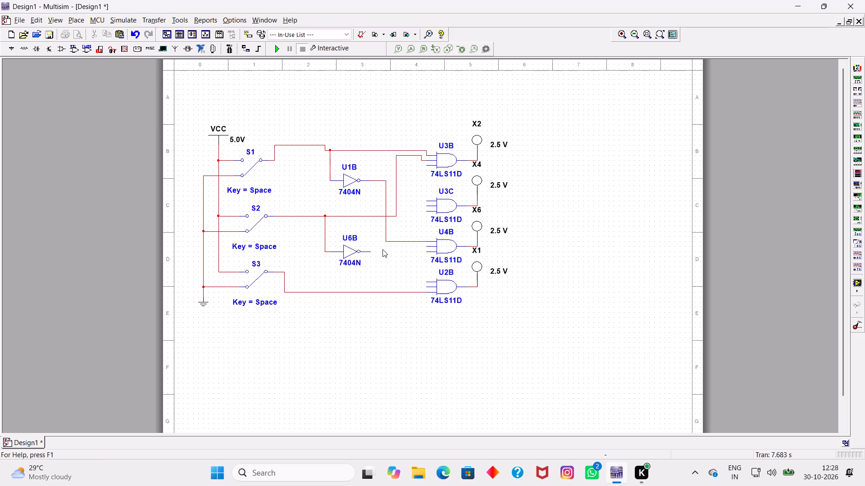
# Wire the output of inverter U6B to the middle input of AND gate U3C.
pyautogui.click(371, 252)
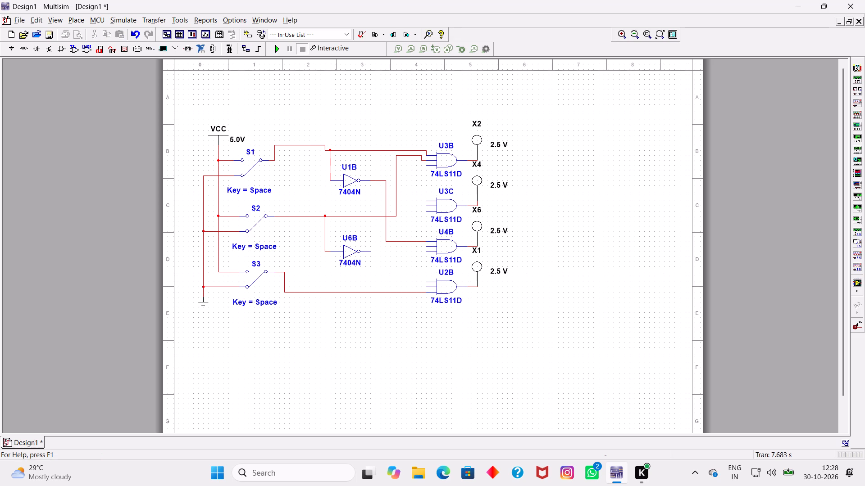
pyautogui.click(371, 252)
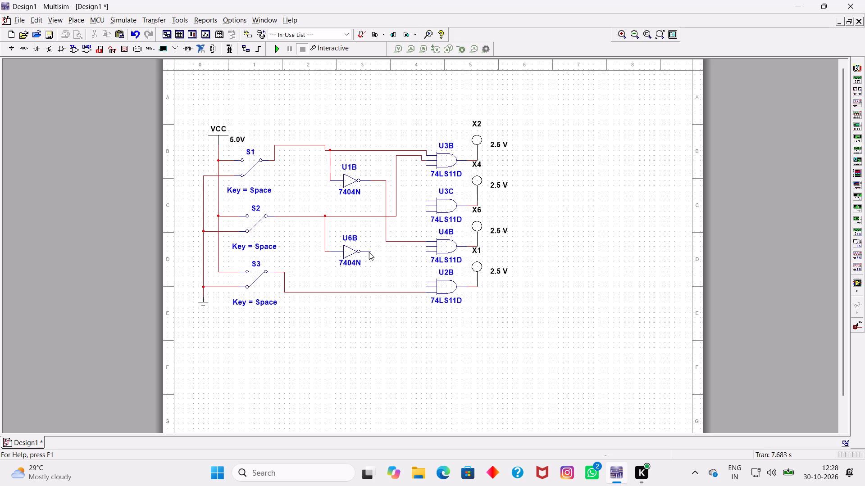
pyautogui.click(369, 252)
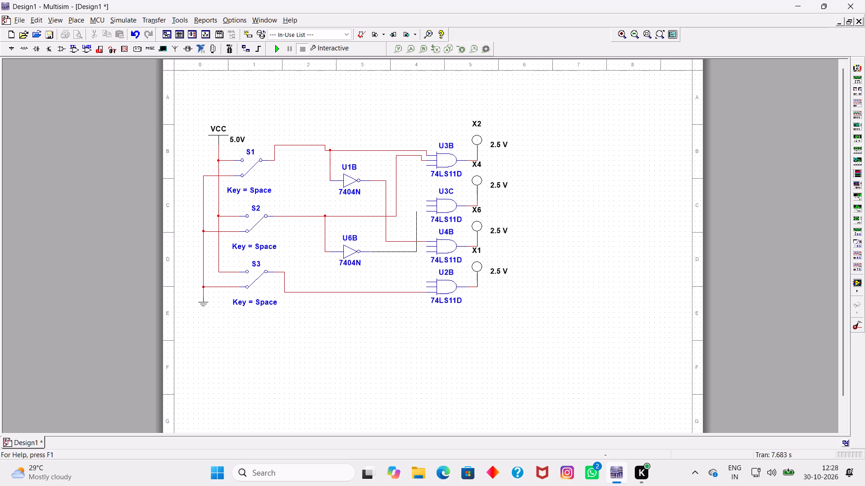
pyautogui.moveTo(417, 206); pyautogui.dragTo(426, 206)
pyautogui.click(426, 206)
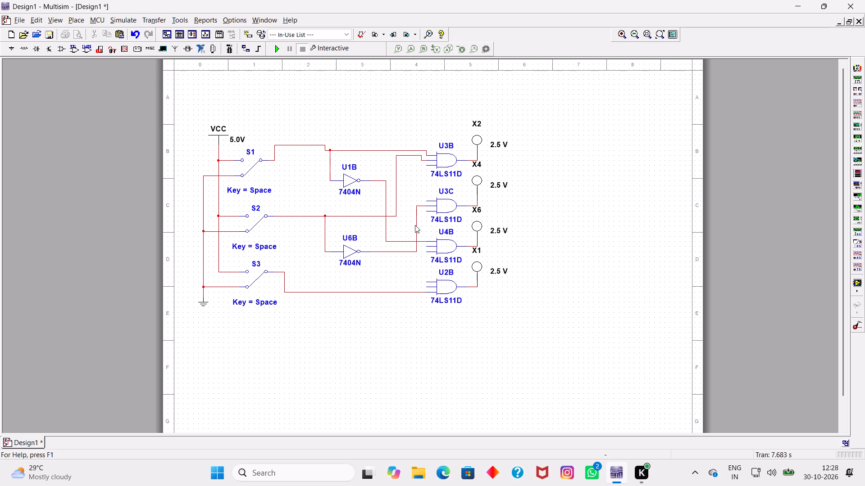
# Shift the vertical run of the U6B–U3C wire slightly closer to inverter U6B.
pyautogui.click(415, 225)
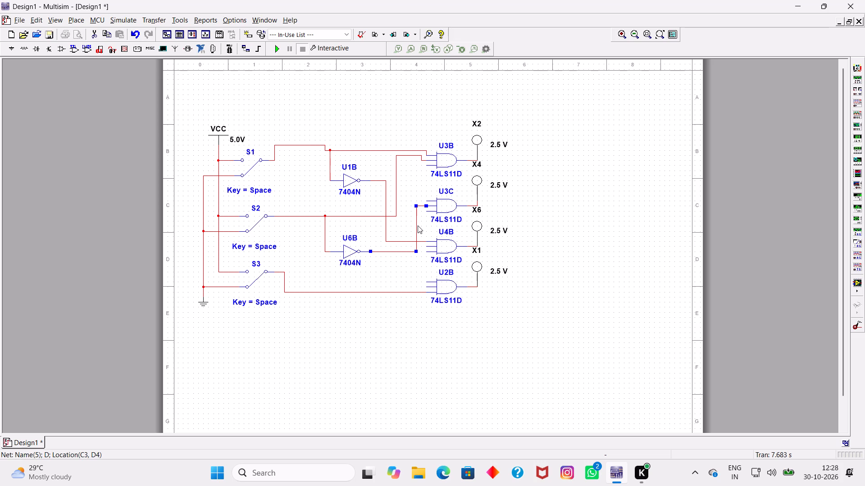
pyautogui.moveTo(416, 225); pyautogui.dragTo(410, 225)
pyautogui.moveTo(410, 225); pyautogui.dragTo(409, 225)
pyautogui.click(537, 213)
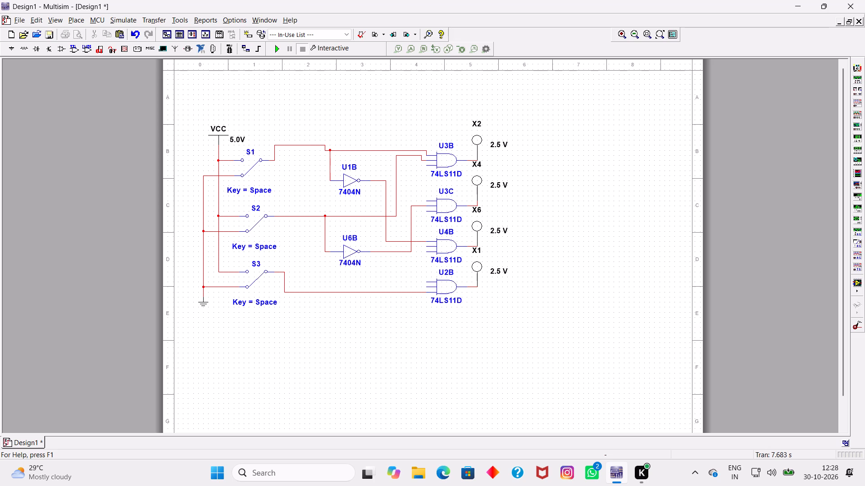
# Connect the bottom inputs of AND gates U3B, U4B and U3C to the S3 output wire through a shared vertical run.
pyautogui.click(426, 164)
pyautogui.click(414, 293)
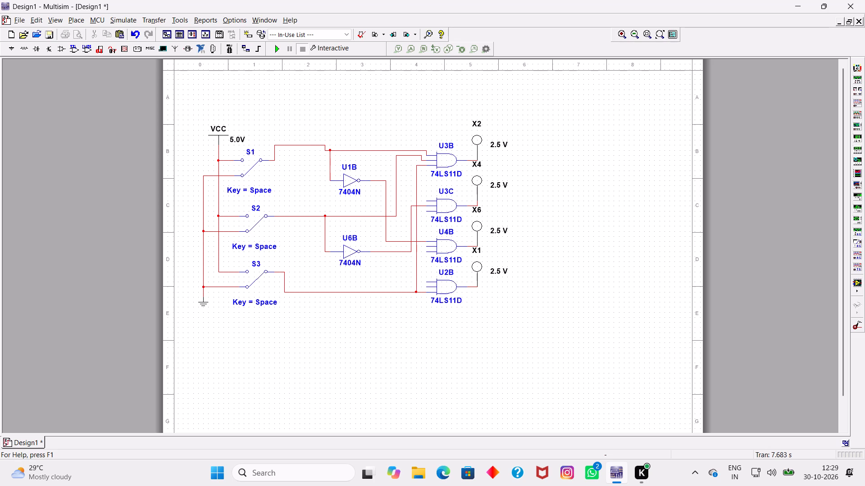
pyautogui.moveTo(426, 252); pyautogui.dragTo(415, 254)
pyautogui.moveTo(415, 254); pyautogui.dragTo(426, 212)
pyautogui.moveTo(426, 212); pyautogui.dragTo(416, 213)
pyautogui.click(416, 213)
# Wire the top input of AND gate U3C to the S1 output wire.
pyautogui.moveTo(427, 200); pyautogui.dragTo(407, 185)
pyautogui.moveTo(407, 185); pyautogui.dragTo(403, 151)
pyautogui.click(403, 151)
# Wire the middle input of AND gate U4B to inverter U6B's output wire.
pyautogui.moveTo(426, 247); pyautogui.dragTo(423, 246)
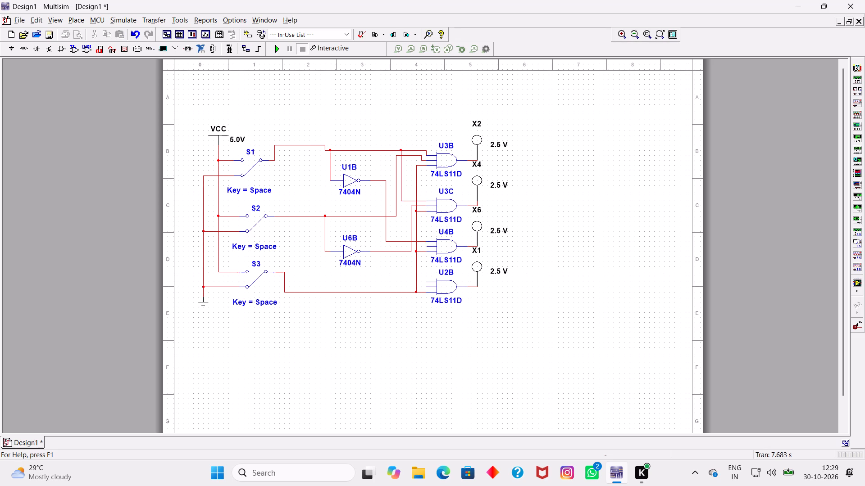
pyautogui.moveTo(423, 246); pyautogui.dragTo(411, 244)
pyautogui.click(411, 244)
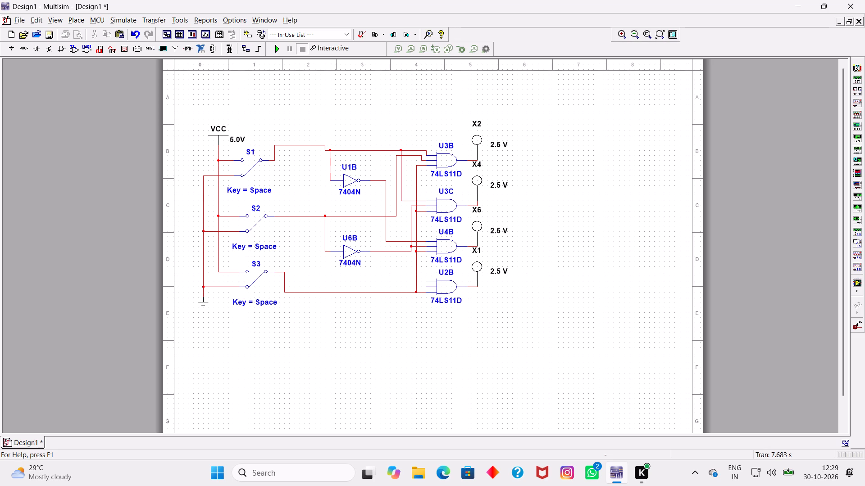
# Connect AND gate U2B's top input to the S1 output wire and its middle input to inverter U6B's output wire.
pyautogui.click(427, 282)
pyautogui.click(382, 149)
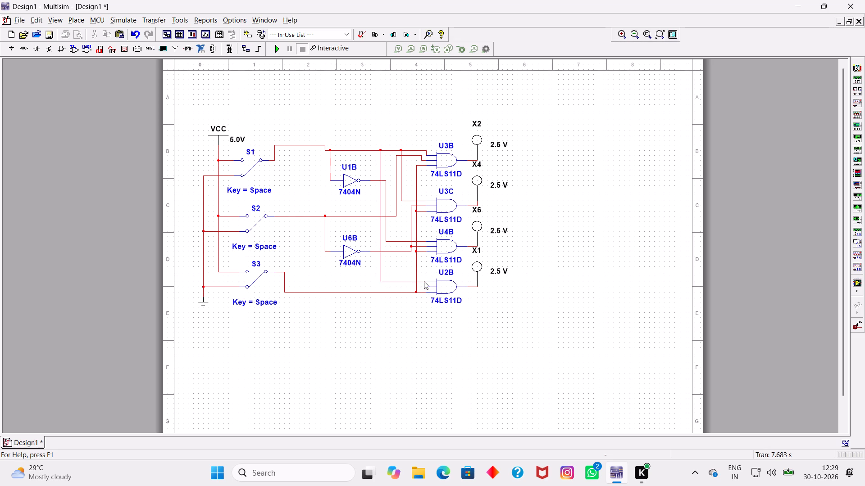
pyautogui.click(425, 287)
pyautogui.click(396, 251)
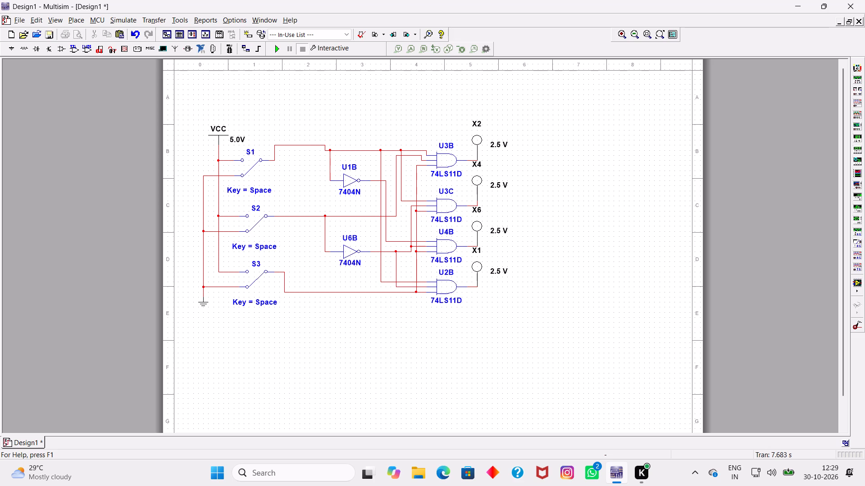
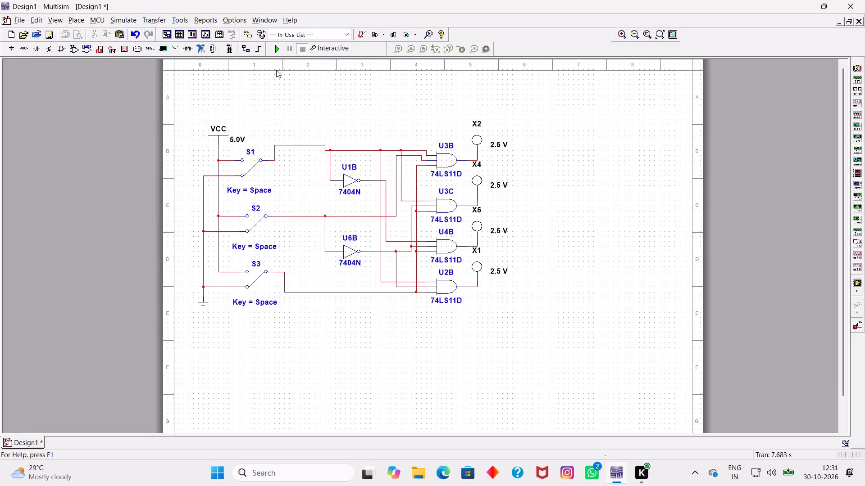
# Run the interactive simulation and toggle switch S2 several times to check the probe response.
pyautogui.click(278, 50)
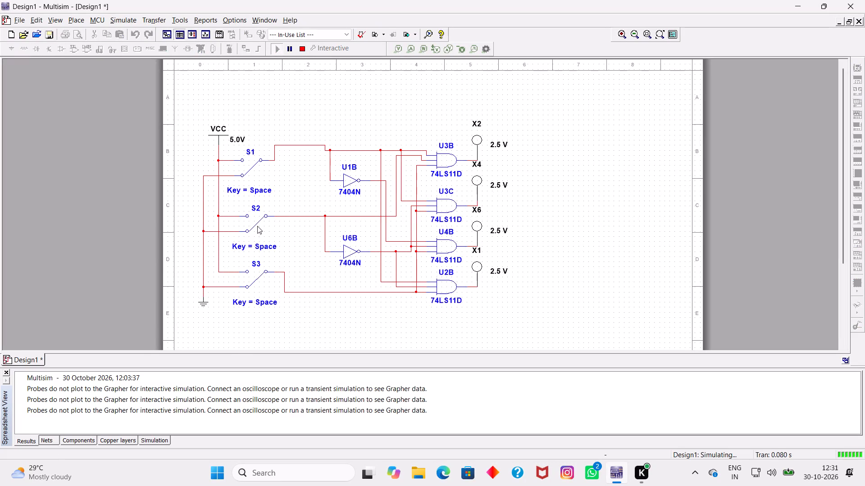
pyautogui.click(257, 223)
pyautogui.click(256, 217)
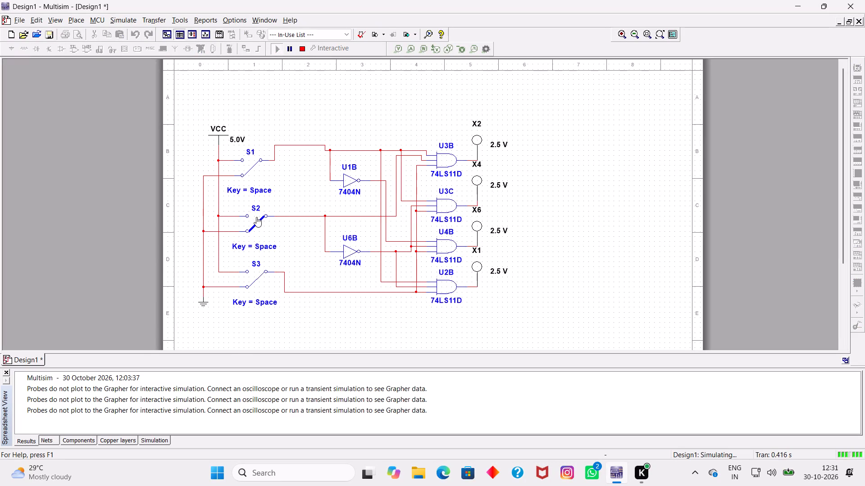
pyautogui.doubleClick(256, 217)
pyautogui.click(256, 217)
pyautogui.click(256, 217)
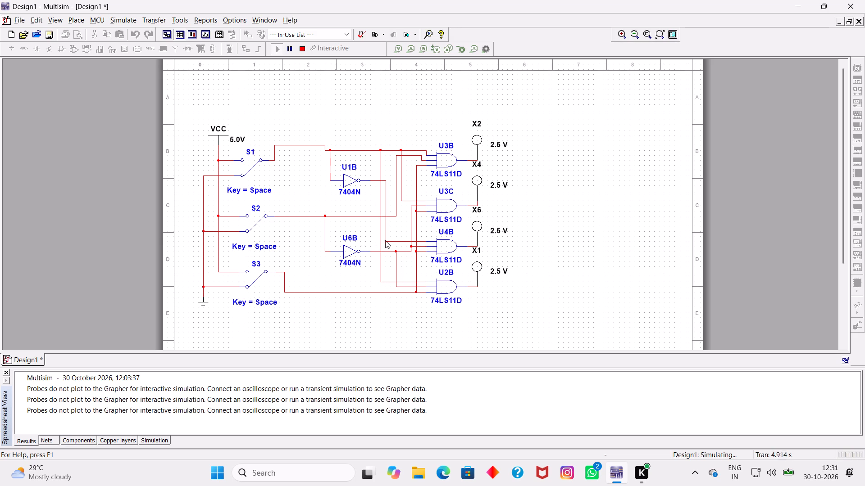
# Stop the simulation and delete the wire joining AND gate U2B's top input to the S1 output wire.
pyautogui.click(380, 157)
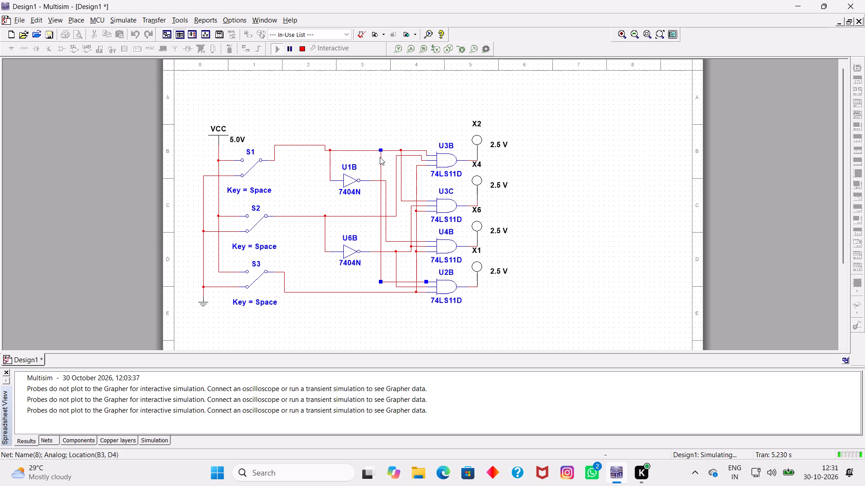
pyautogui.press('Delete')
pyautogui.click(301, 50)
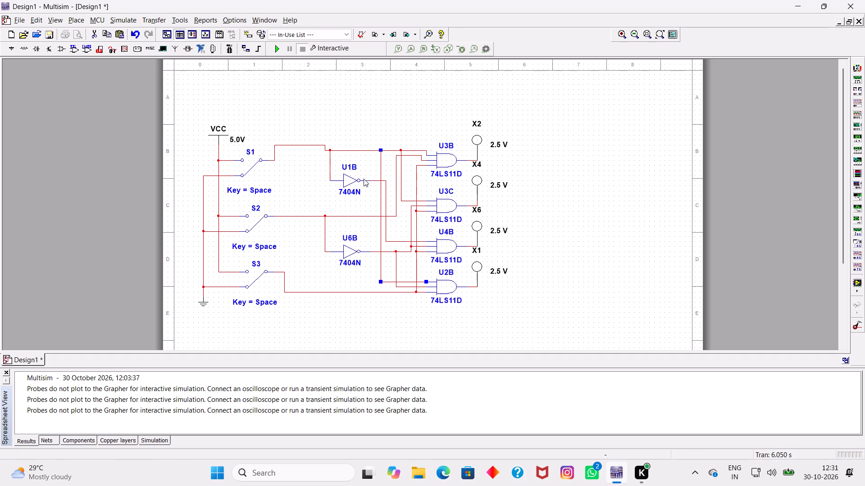
pyautogui.press('Delete')
# Wire AND gate U2B's top input to inverter U1B's output wire.
pyautogui.moveTo(426, 281); pyautogui.dragTo(385, 223)
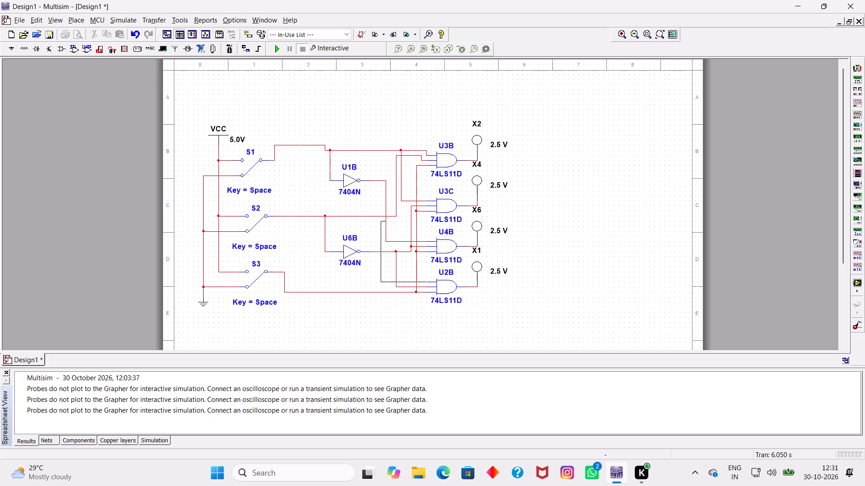
pyautogui.moveTo(385, 223); pyautogui.dragTo(386, 225)
pyautogui.click(386, 225)
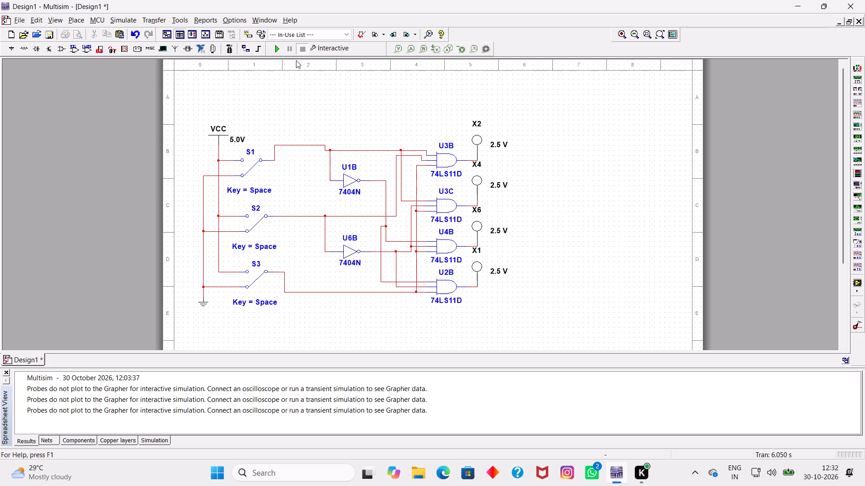
# Run the simulation and test the probes by switching S1, S2 and S3 to VCC, and returning S2 and S1 to ground.
pyautogui.click(278, 53)
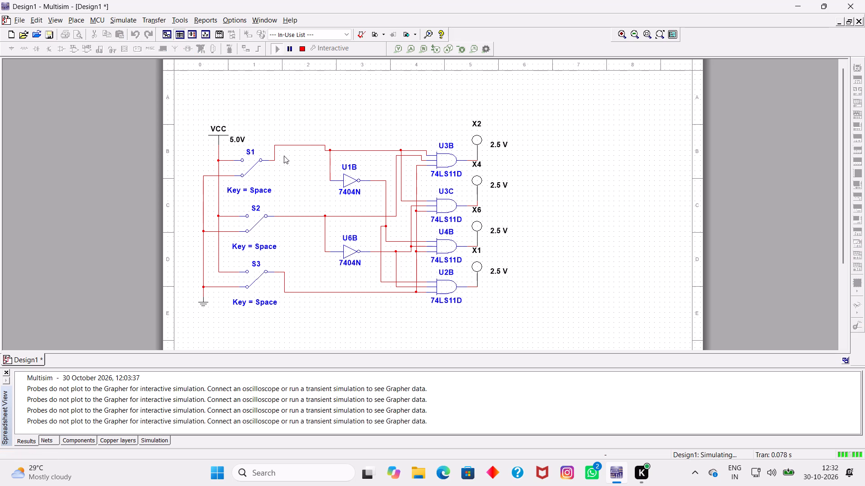
pyautogui.click(250, 169)
pyautogui.click(253, 219)
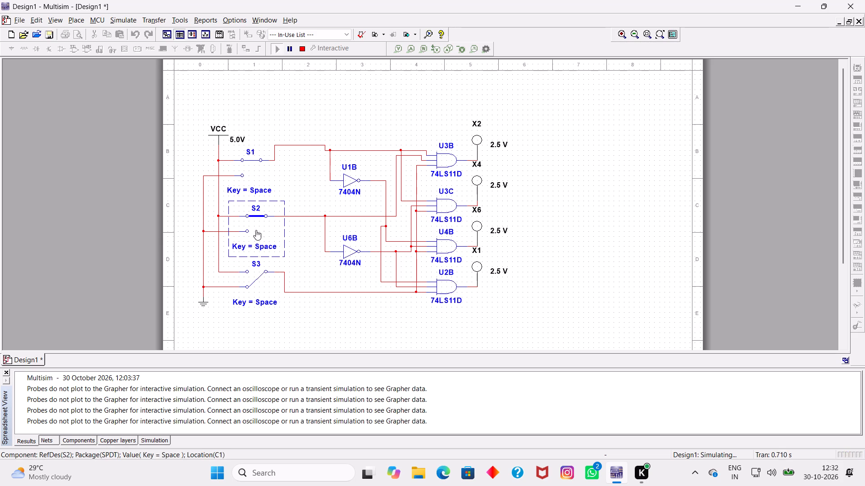
pyautogui.click(259, 275)
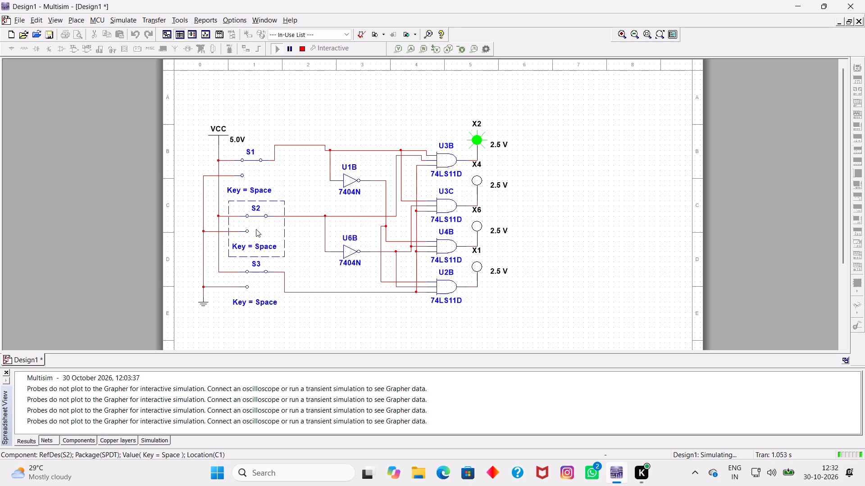
pyautogui.click(256, 216)
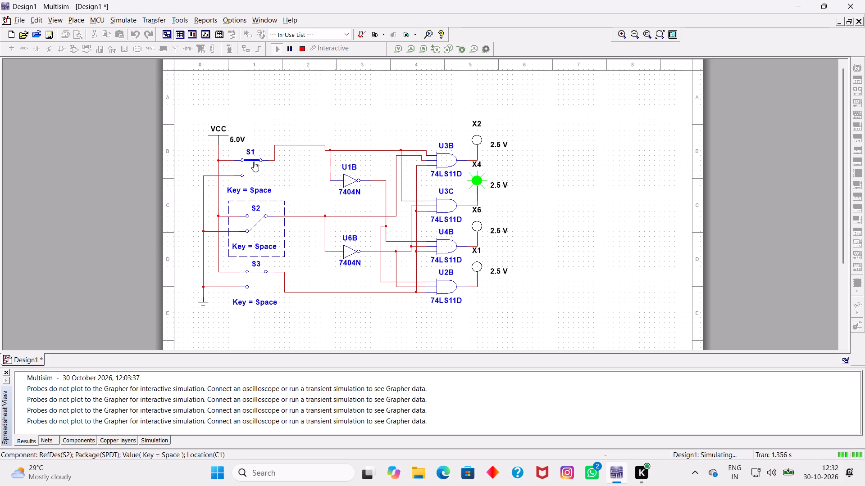
pyautogui.click(254, 162)
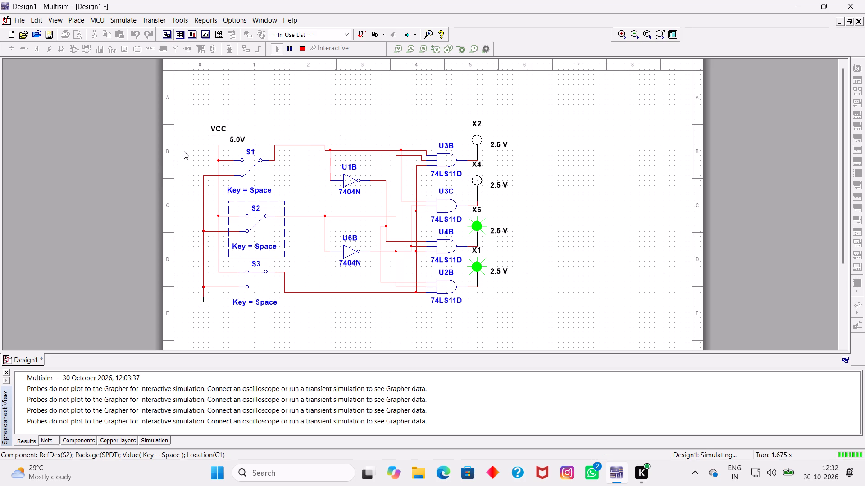
pyautogui.click(184, 151)
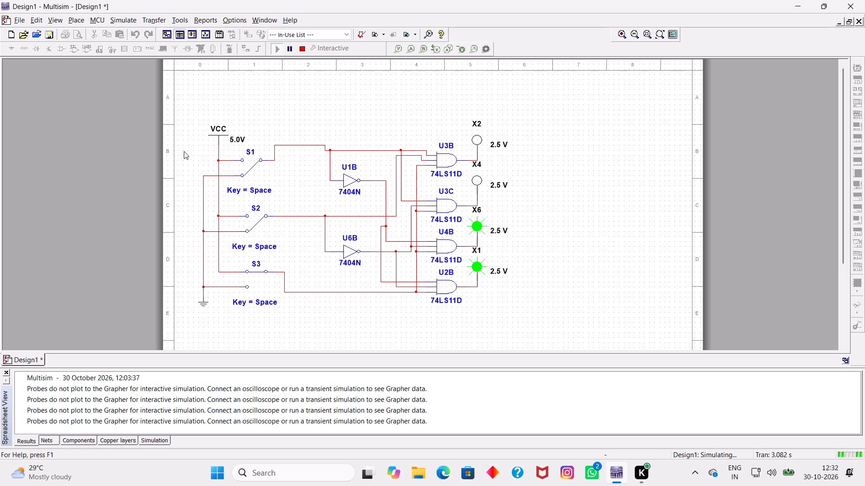
pyautogui.click(184, 151)
# With S3 held at VCC, cycle S1 and S2 through their combinations to check the probes, finishing with S1 grounded and S2 at VCC.
pyautogui.click(248, 173)
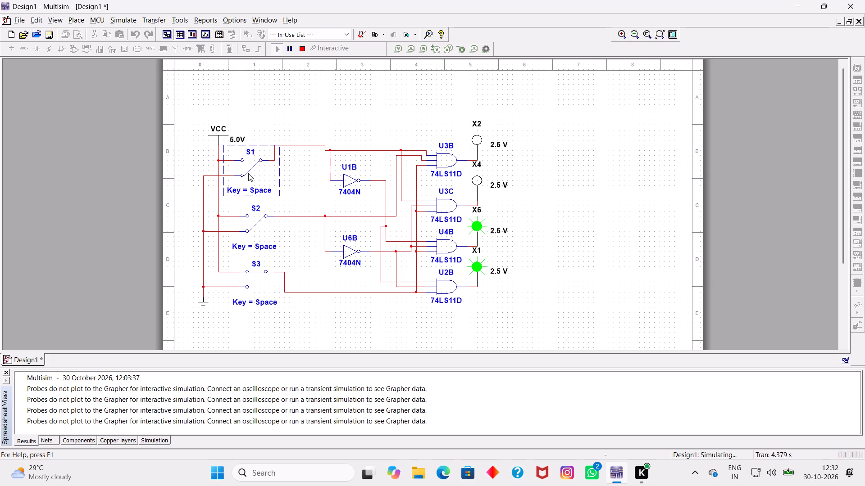
pyautogui.click(250, 168)
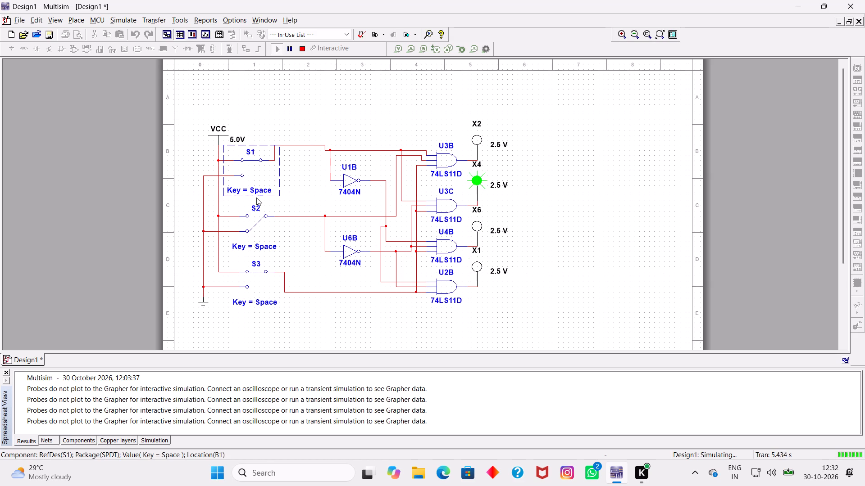
pyautogui.click(255, 223)
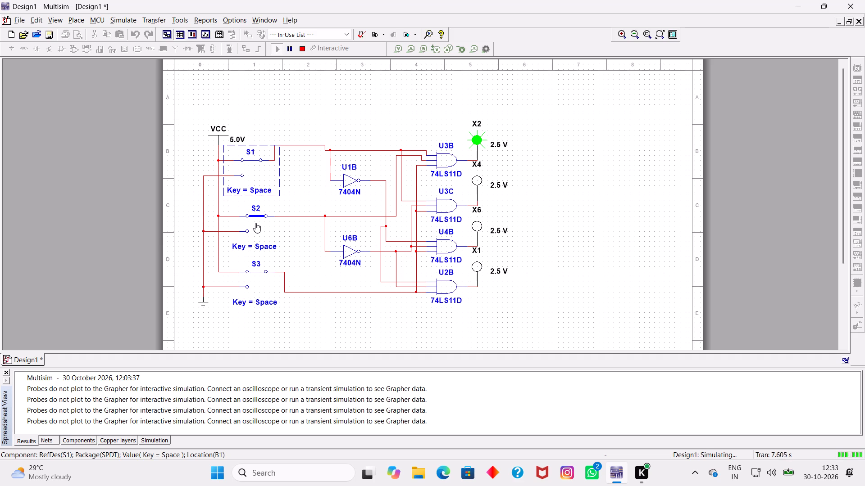
pyautogui.click(250, 162)
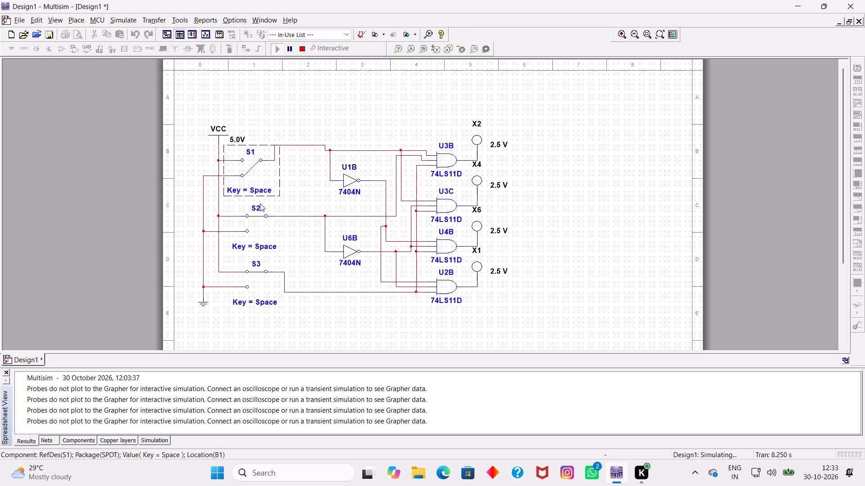
pyautogui.click(256, 216)
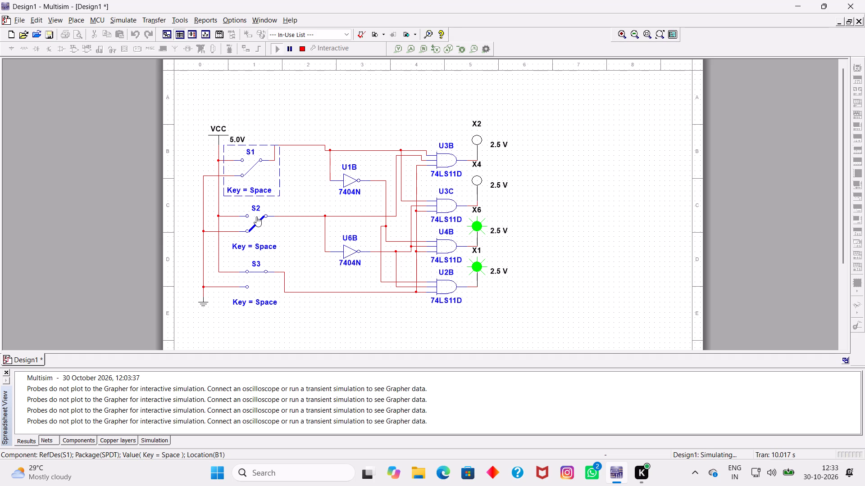
pyautogui.click(256, 216)
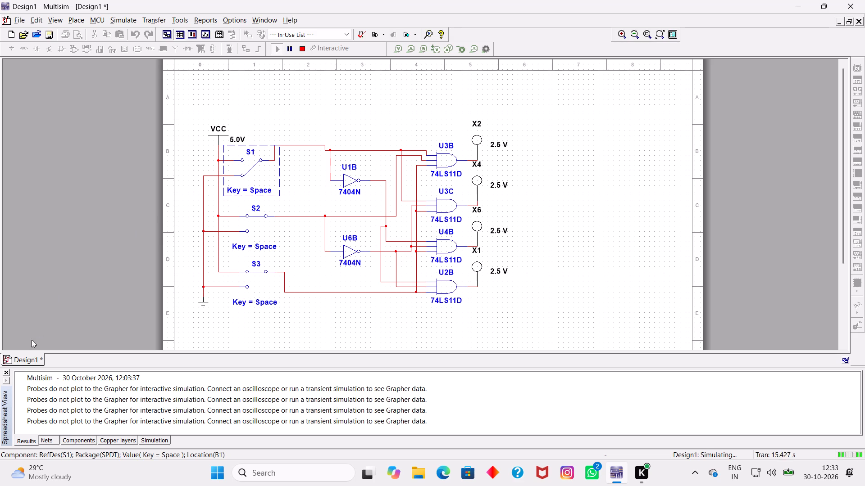
# Close the Spreadsheet View to give the schematic the full workspace.
pyautogui.click(4, 371)
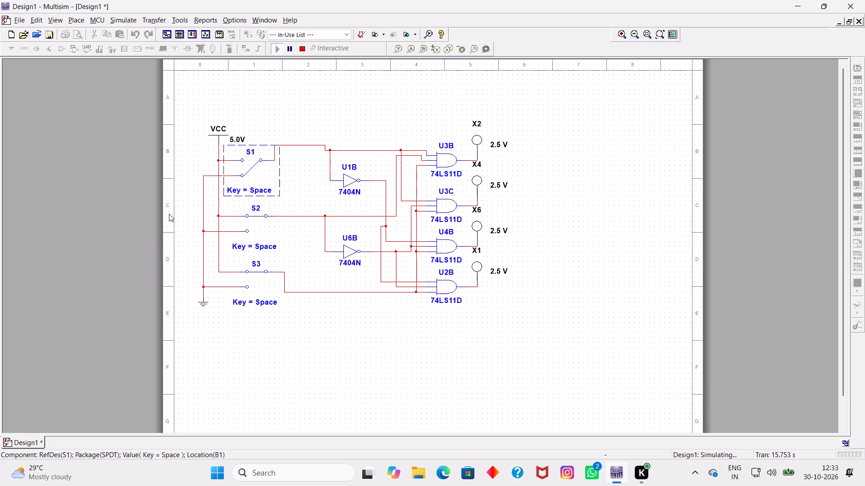
pyautogui.click(310, 108)
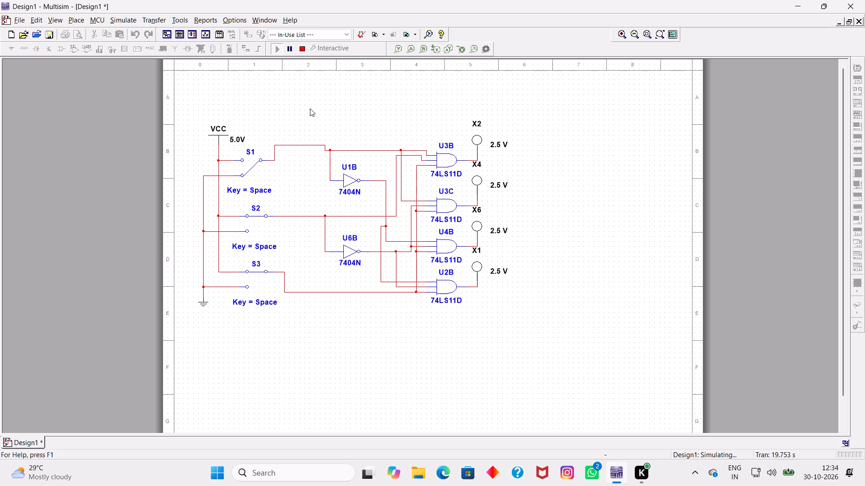
# Stop the simulation and set switches S2 and S3 back to ground.
pyautogui.click(303, 52)
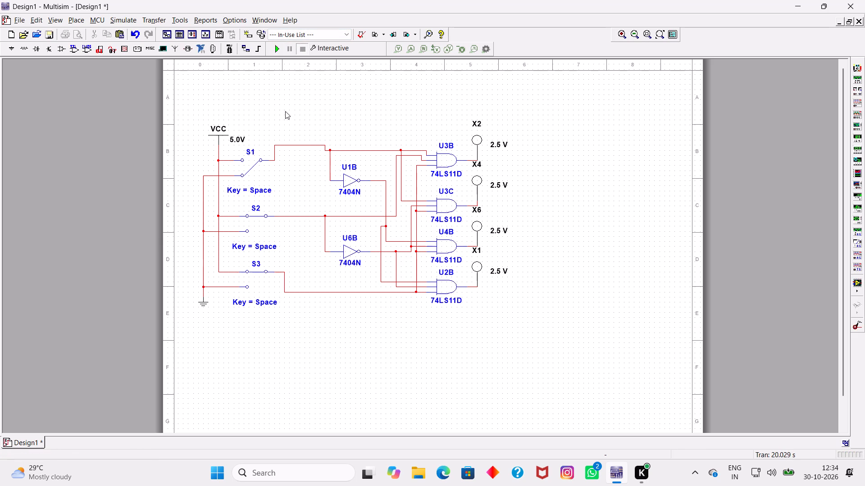
pyautogui.click(255, 215)
pyautogui.click(255, 272)
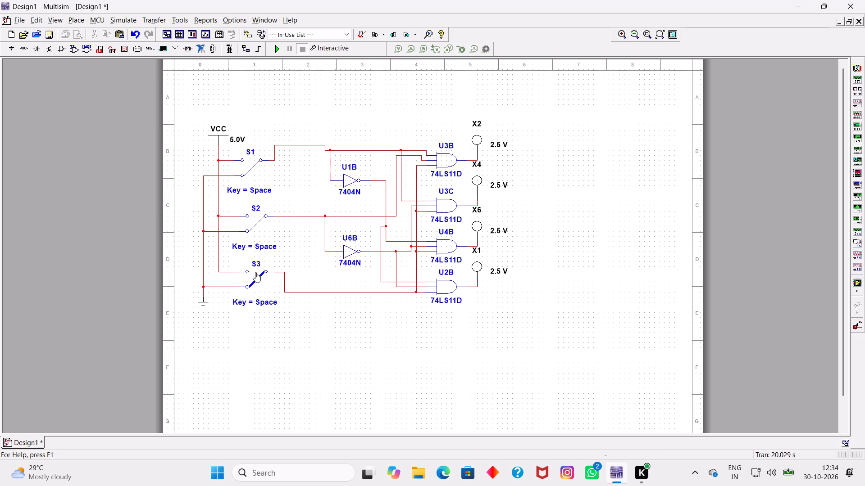